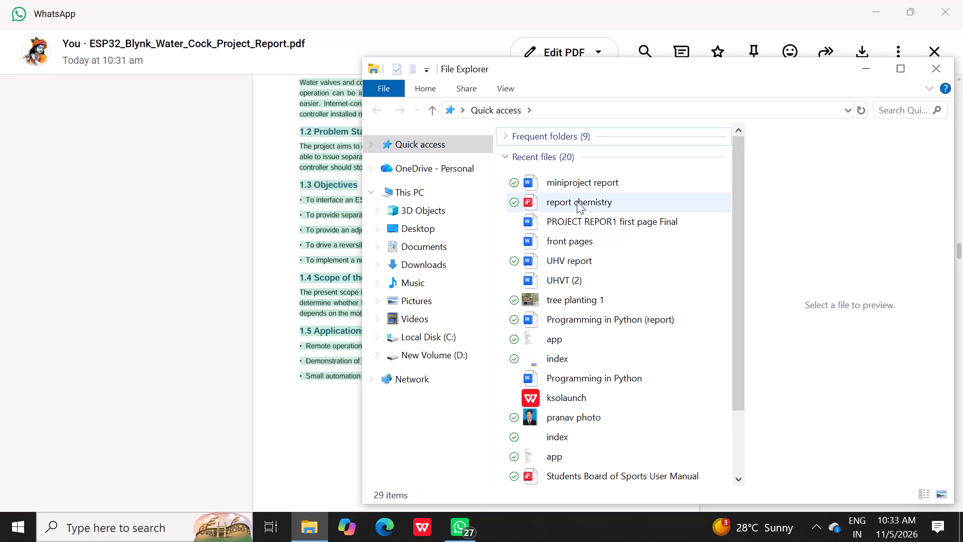
# Open the recent file "miniproject report" in Microsoft Word instead of WPS Office.
pyautogui.doubleClick(577, 187)
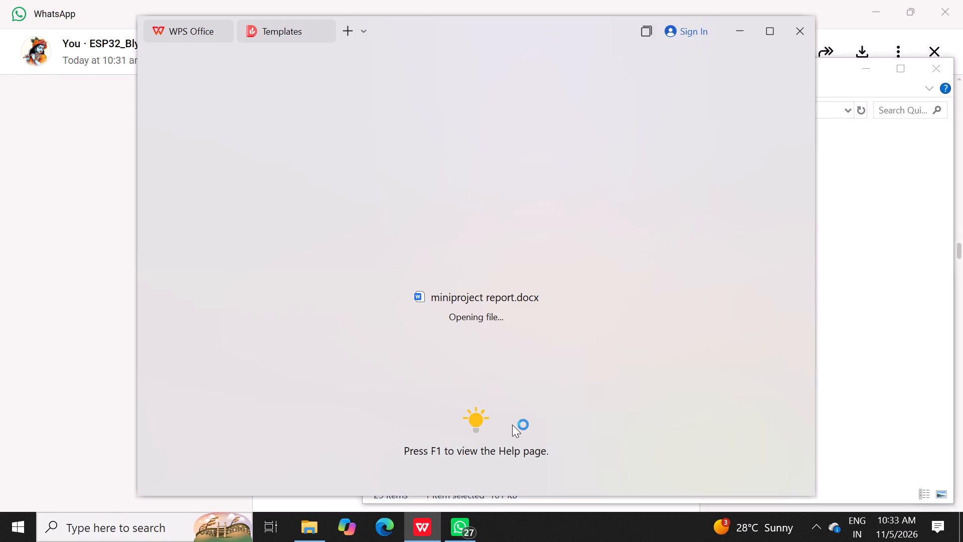
pyautogui.click(806, 43)
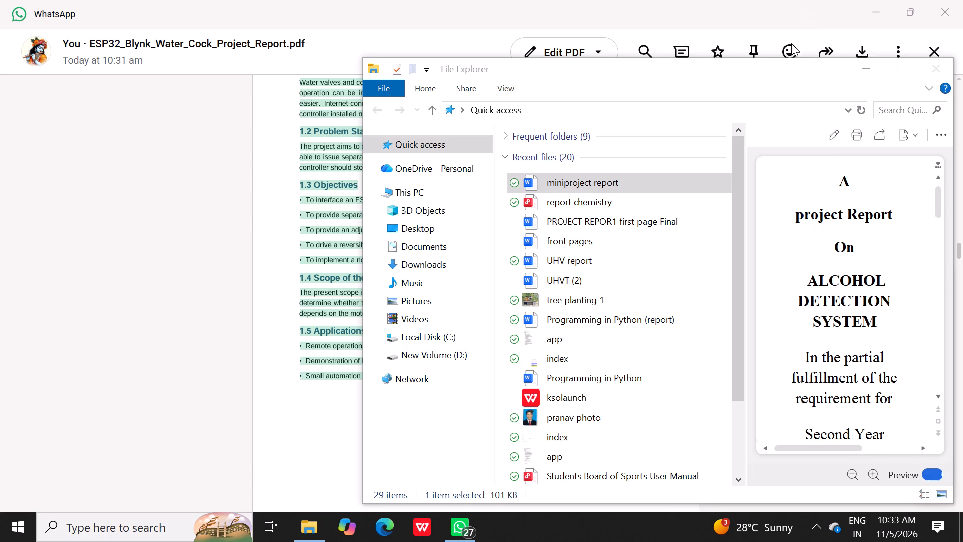
pyautogui.rightClick(632, 192)
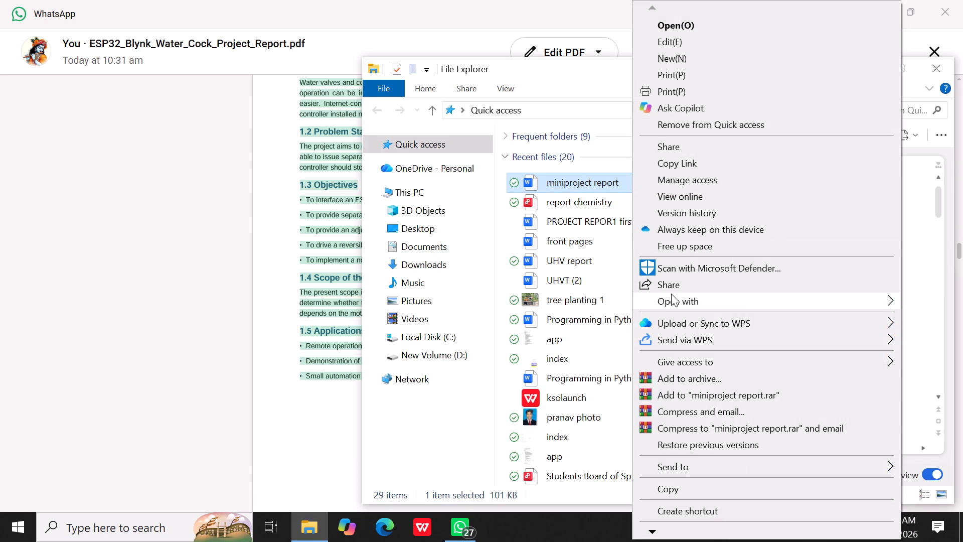
pyautogui.click(671, 294)
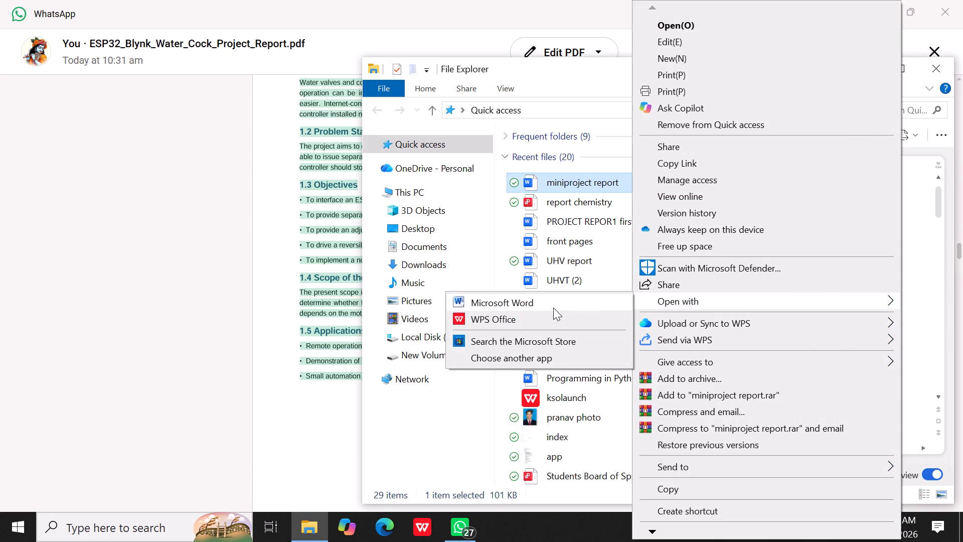
pyautogui.click(553, 308)
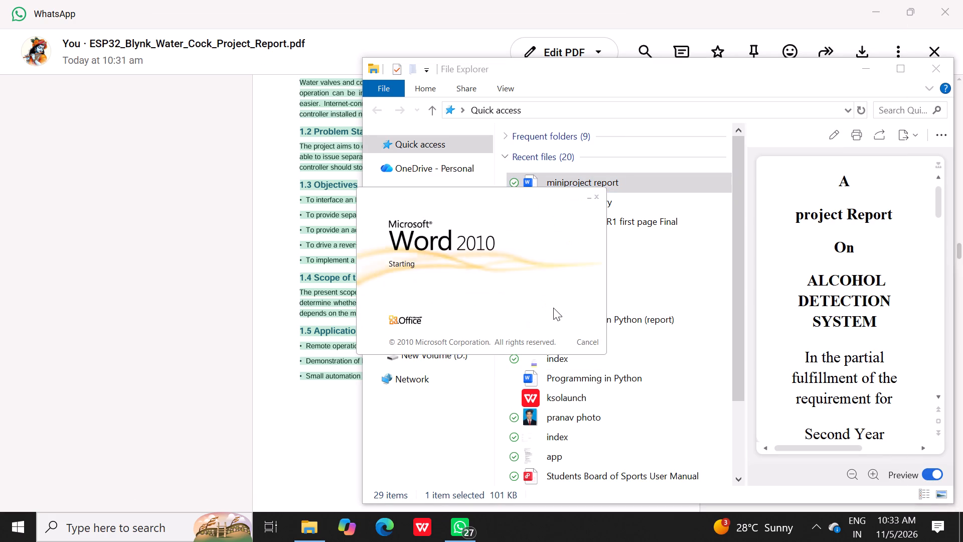
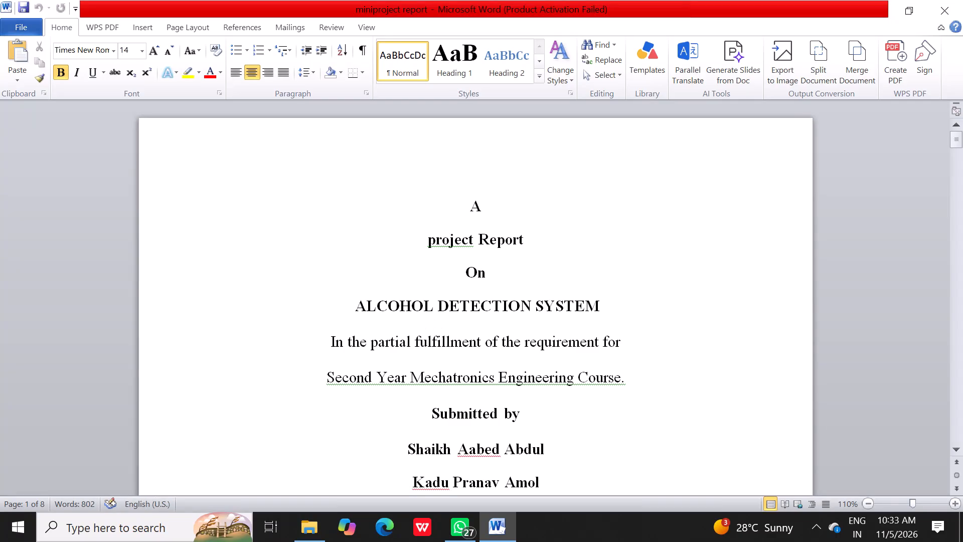
# Replace all body paragraphs under the Introduction heading with the copied table-of-contents text.
pyautogui.scroll(-9, 448, 400)
pyautogui.scroll(-20, 448, 400)
pyautogui.scroll(-19, 448, 400)
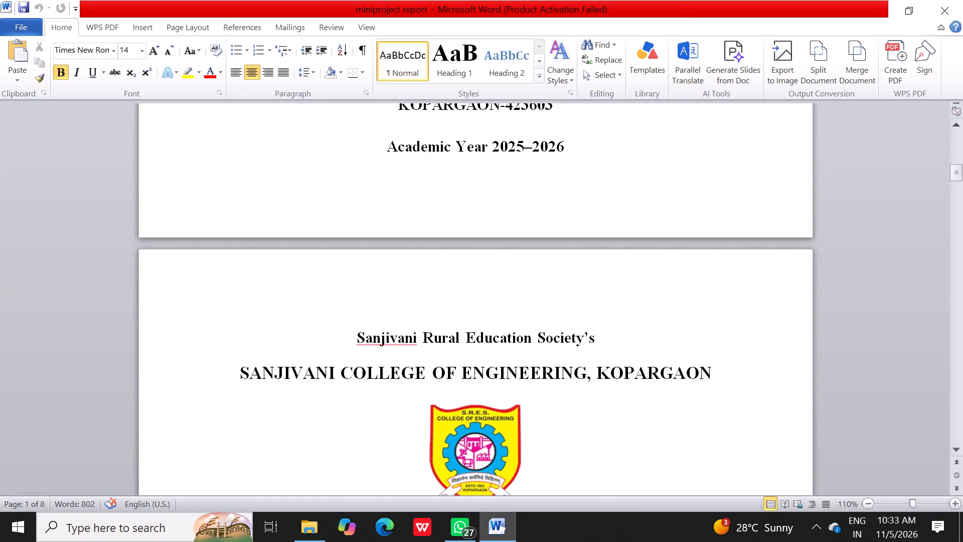
pyautogui.scroll(-11, 448, 400)
pyautogui.scroll(-13, 448, 400)
pyautogui.scroll(-18, 448, 400)
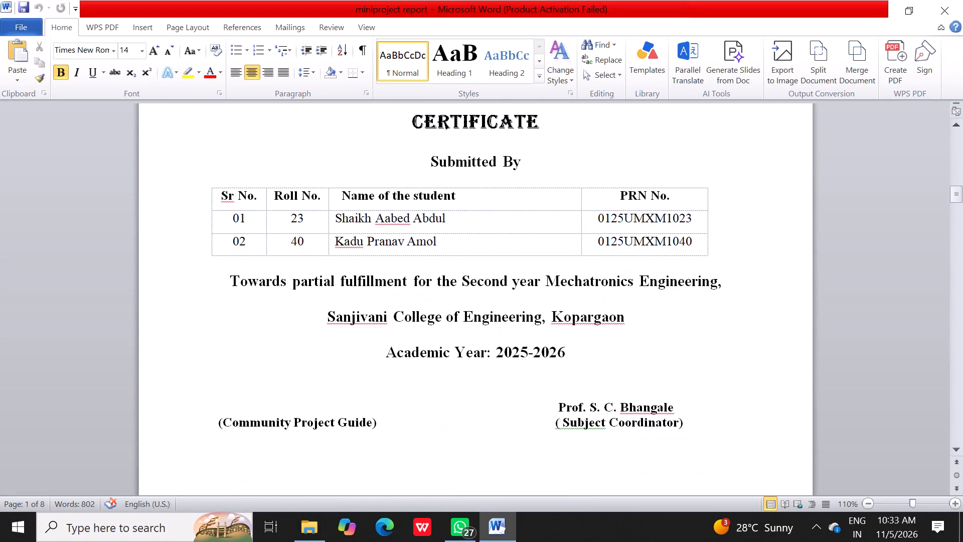
pyautogui.scroll(-20, 448, 400)
pyautogui.scroll(-20, 448, 400)
pyautogui.scroll(-11, 448, 400)
pyautogui.scroll(-20, 448, 400)
pyautogui.scroll(-14, 448, 400)
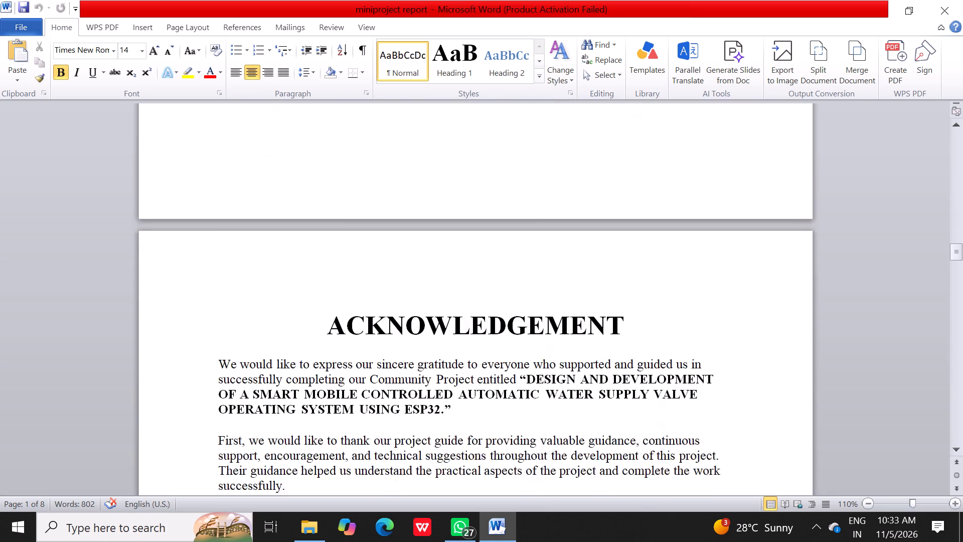
pyautogui.scroll(-20, 448, 400)
pyautogui.scroll(-20, 448, 400)
pyautogui.scroll(-20, 448, 400)
pyautogui.scroll(-9, 448, 400)
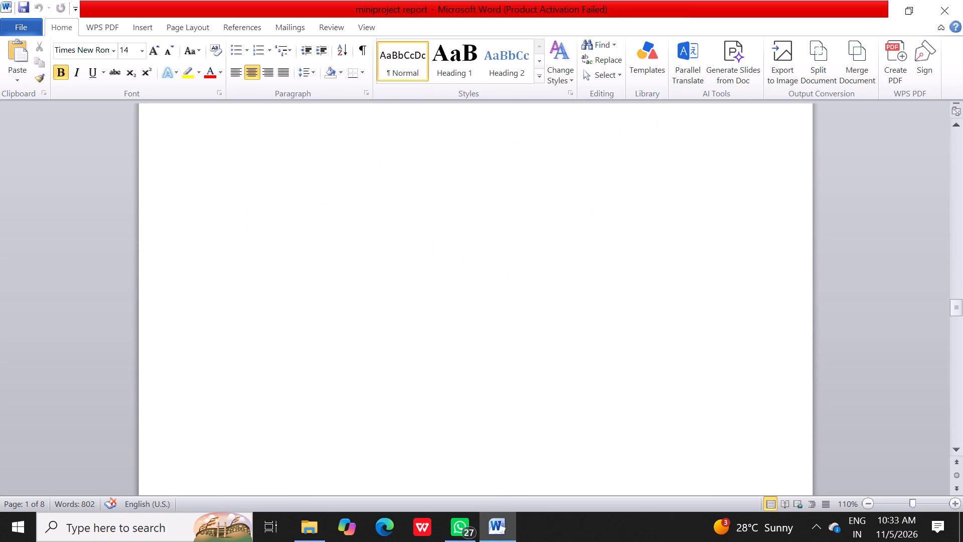
pyautogui.scroll(-20, 448, 400)
pyautogui.scroll(-20, 448, 400)
pyautogui.scroll(-15, 448, 400)
pyautogui.scroll(-8, 301, 289)
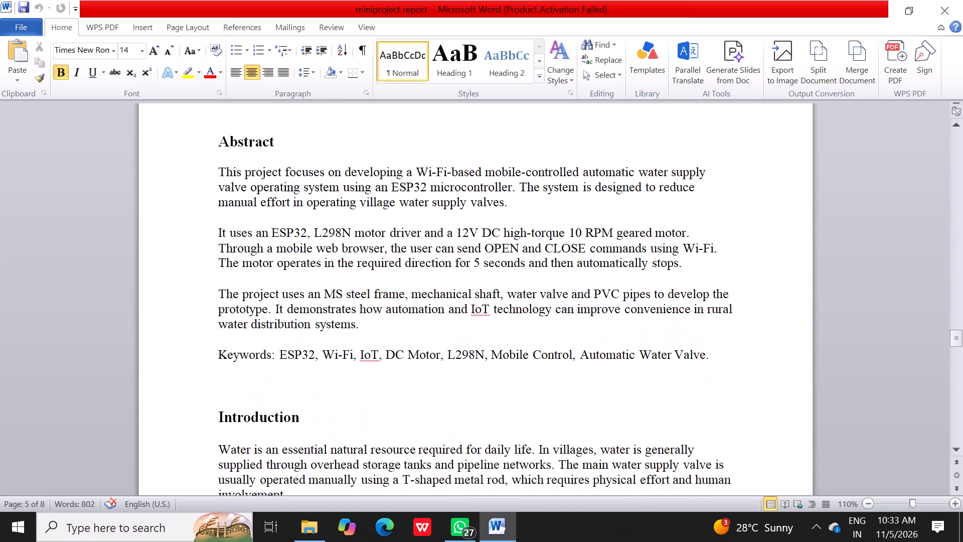
pyautogui.scroll(-19, 301, 289)
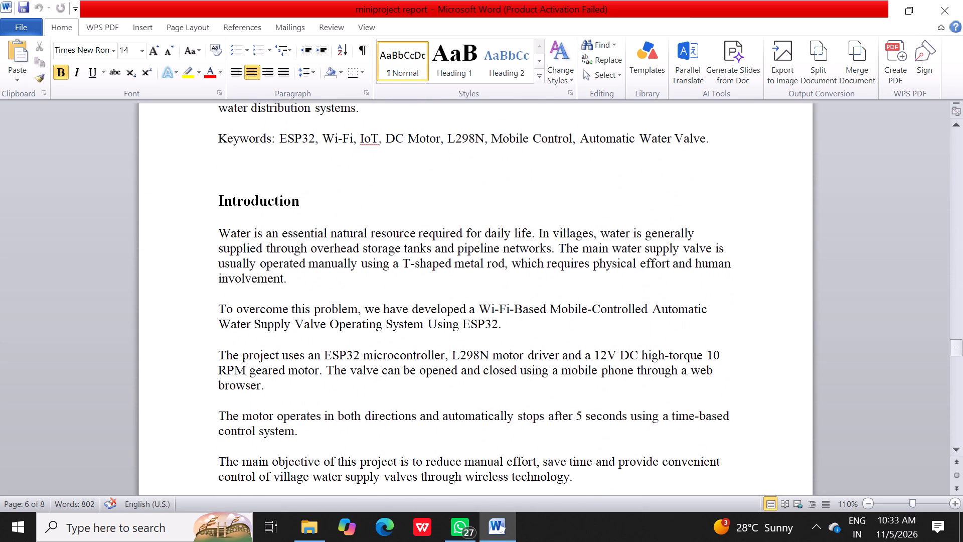
pyautogui.moveTo(215, 226); pyautogui.dragTo(634, 444)
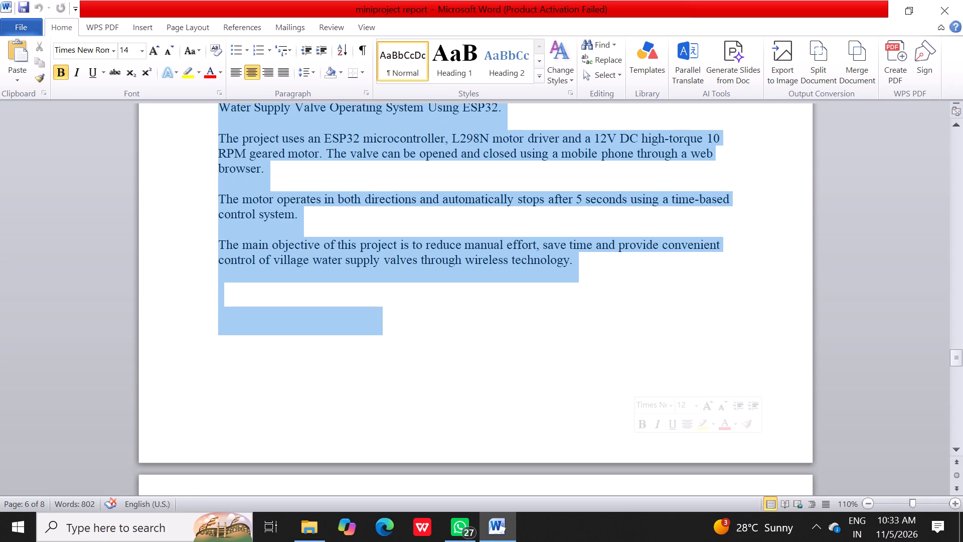
pyautogui.hotkey('ctrl', 'v')
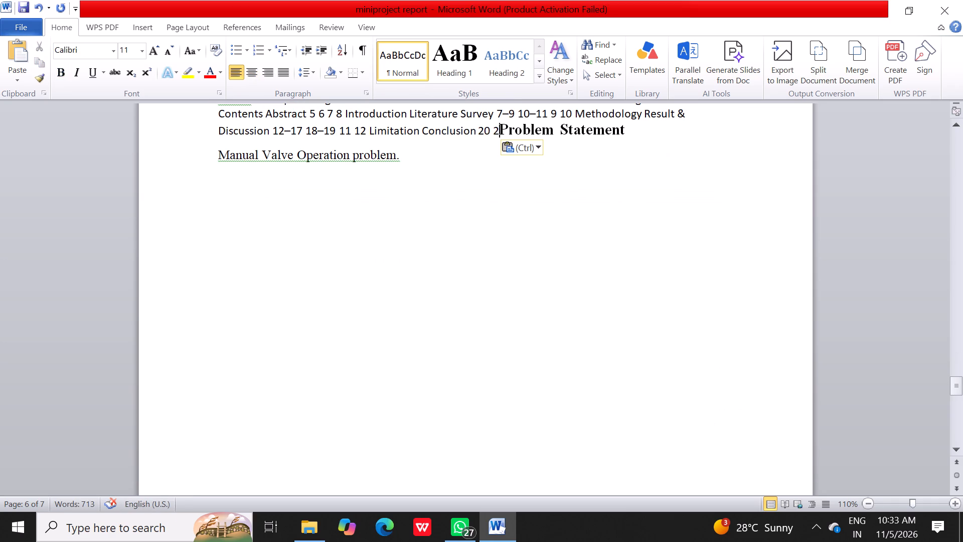
# Delete the "Problem Statement" heading and the "Manual Valve Operation problem." line after the pasted text.
pyautogui.scroll(15, 601, 408)
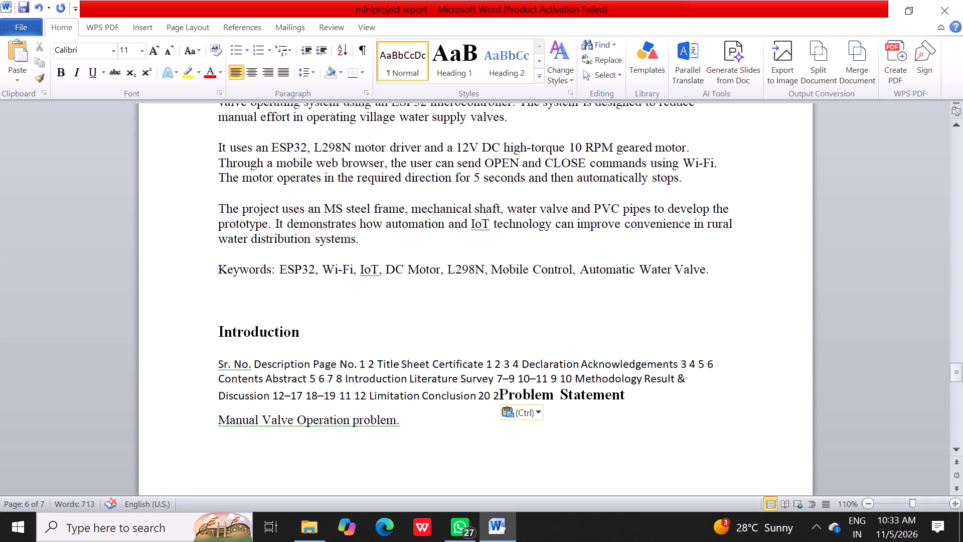
pyautogui.moveTo(501, 392); pyautogui.dragTo(625, 444)
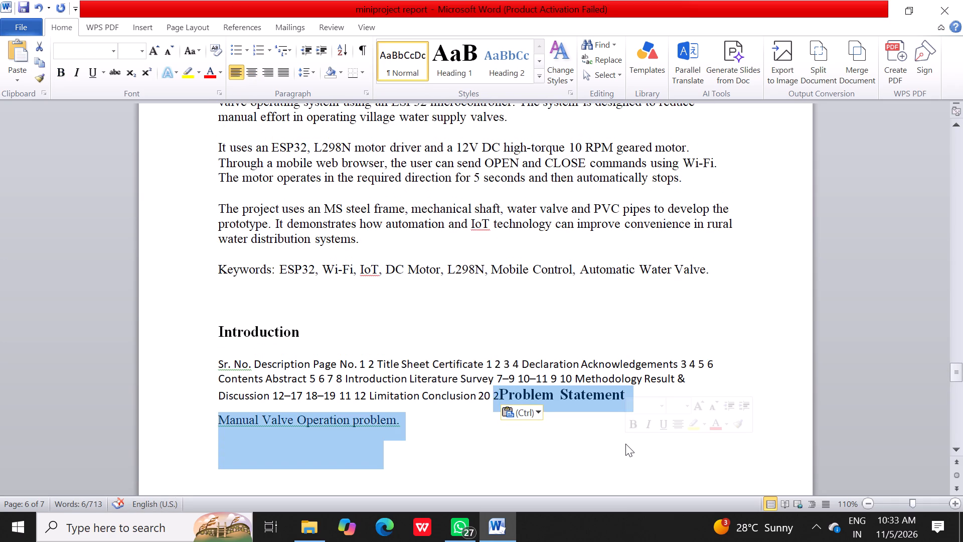
pyautogui.press('BackSpace')
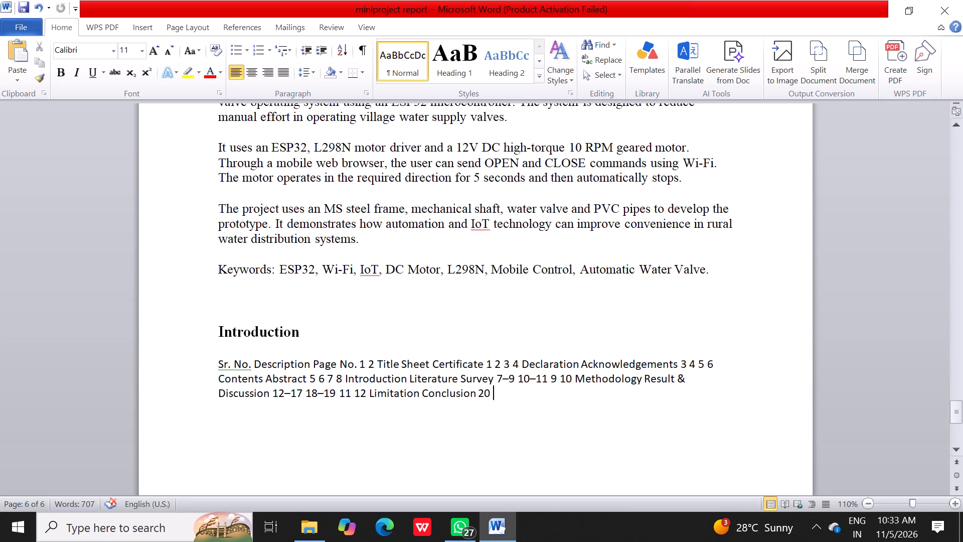
# Delete the pasted table-of-contents text under the Introduction heading, leaving only the heading.
pyautogui.moveTo(215, 361); pyautogui.dragTo(513, 377)
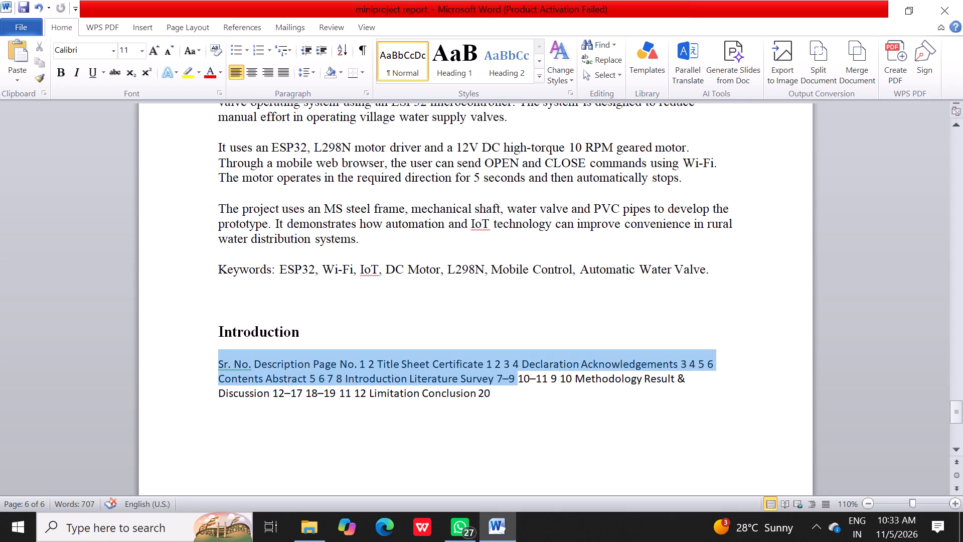
pyautogui.moveTo(513, 377); pyautogui.dragTo(517, 395)
pyautogui.press('BackSpace')
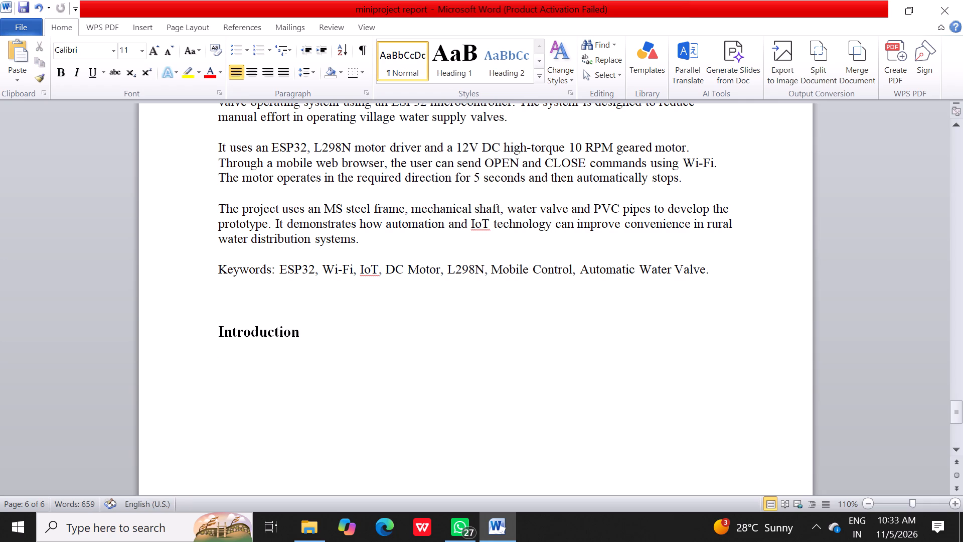
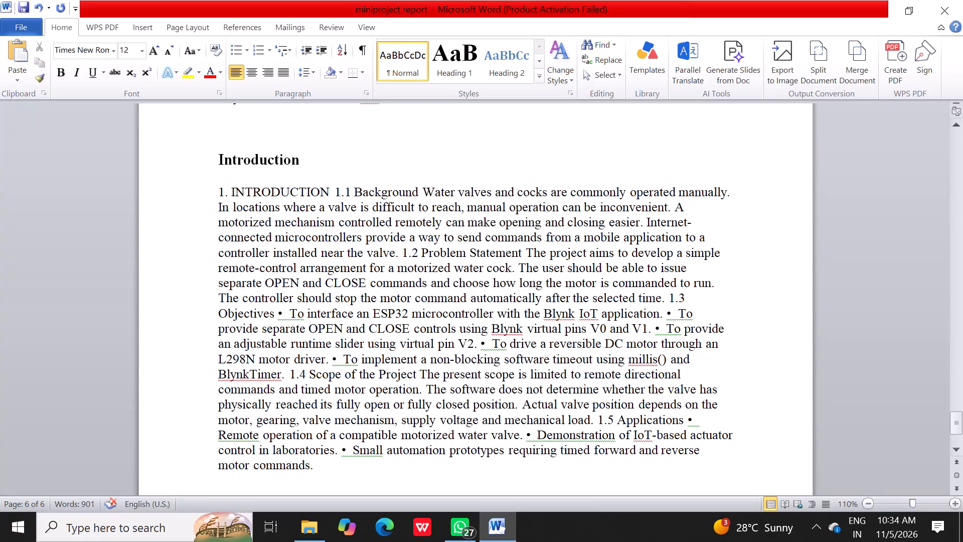
# Break the pasted text under the Introduction heading into separate paragraphs starting at 1.1, 1.2, 1.3 and 1.4.
pyautogui.click(332, 190)
pyautogui.press('Return')
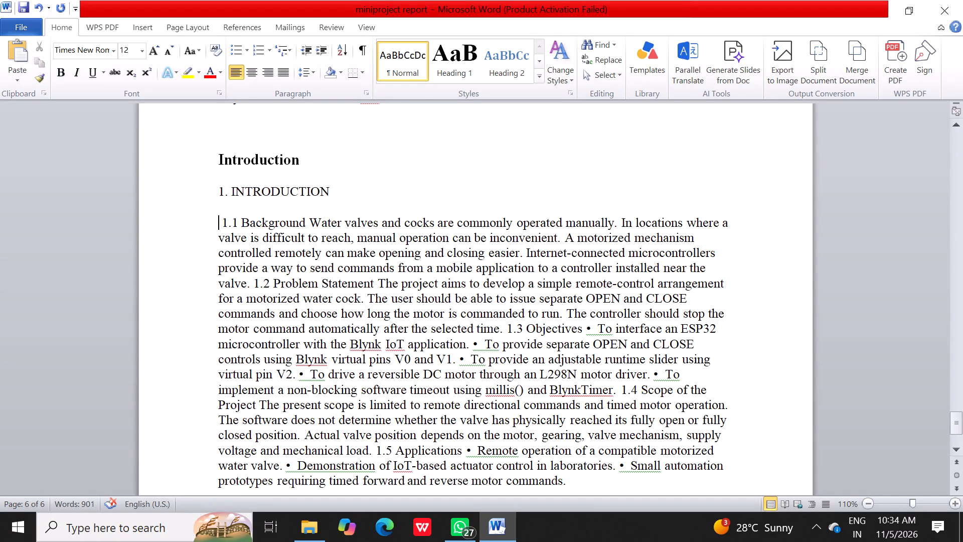
pyautogui.click(251, 282)
pyautogui.press('Return')
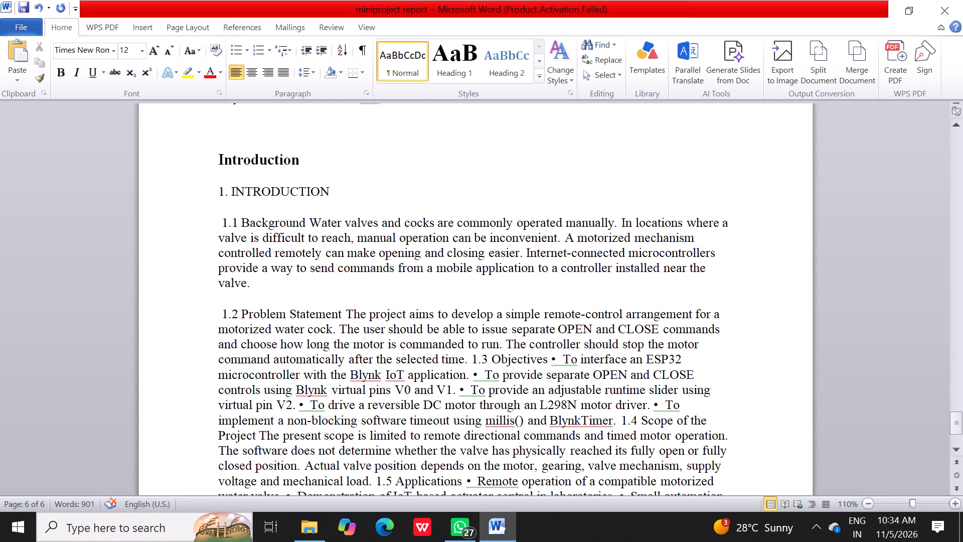
pyautogui.click(471, 358)
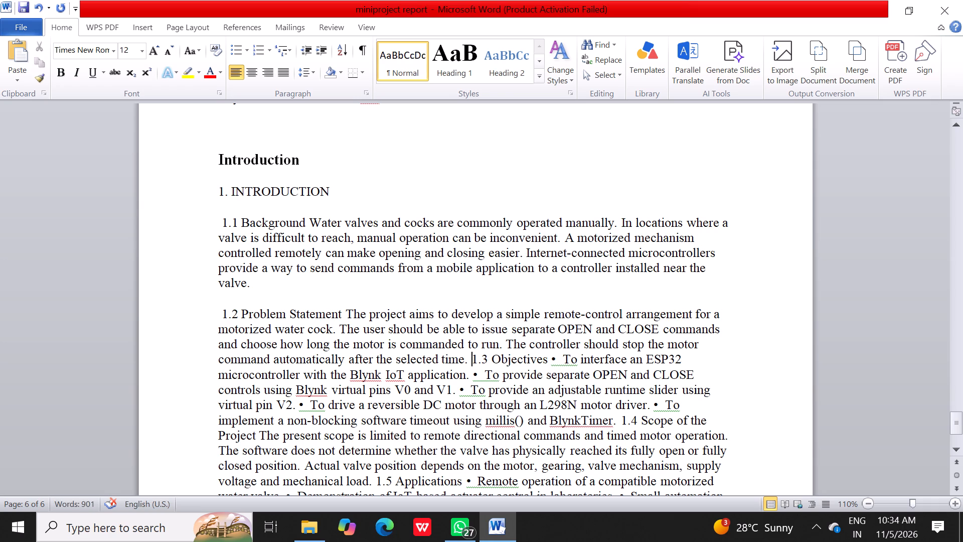
pyautogui.press('Return')
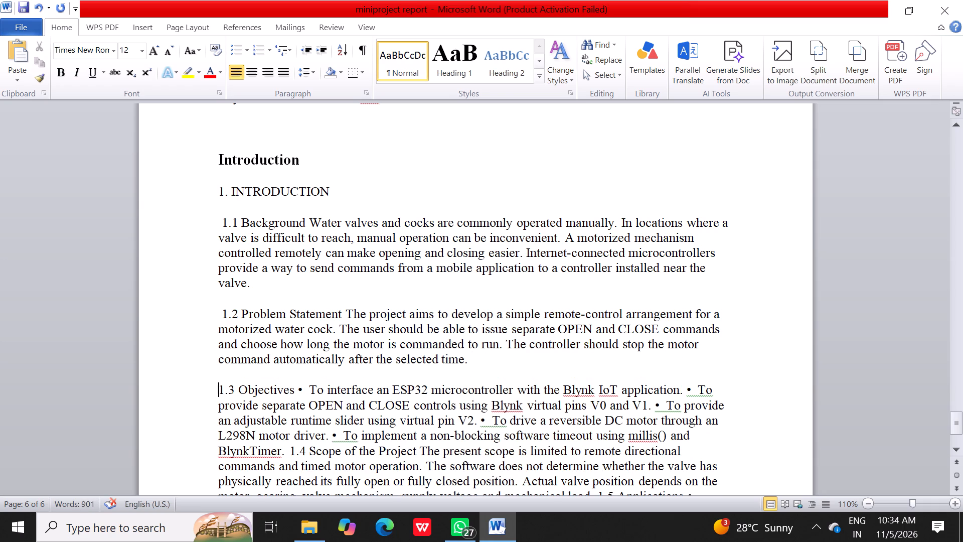
pyautogui.click(287, 450)
pyautogui.press('Return')
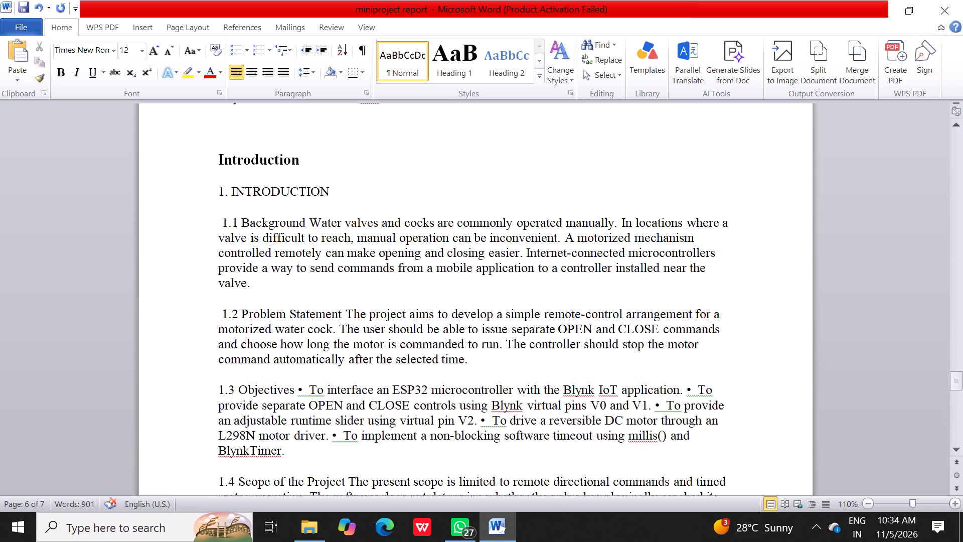
# Separate the 1.3 Objectives heading from its text and put each of its five bullet items on its own line.
pyautogui.click(298, 389)
pyautogui.press('Return')
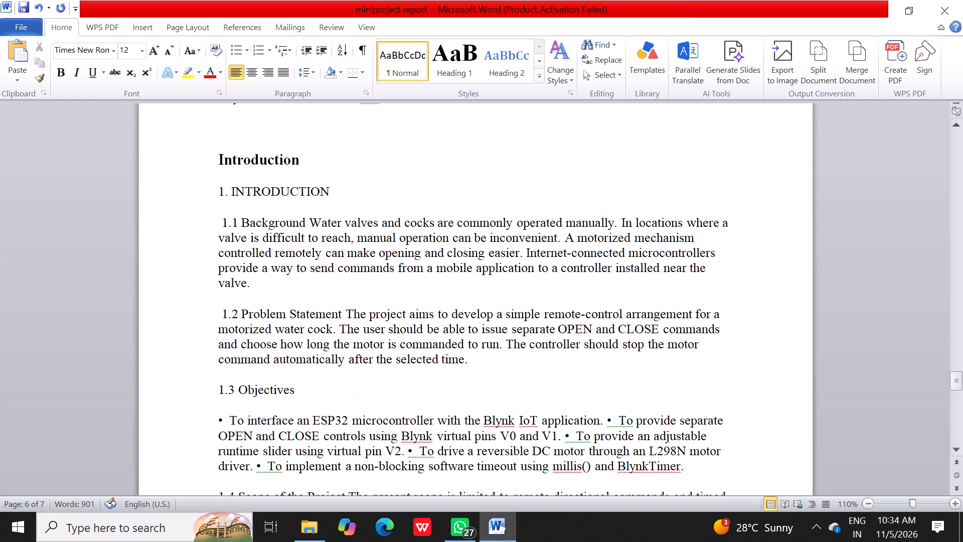
pyautogui.click(605, 418)
pyautogui.press('Return')
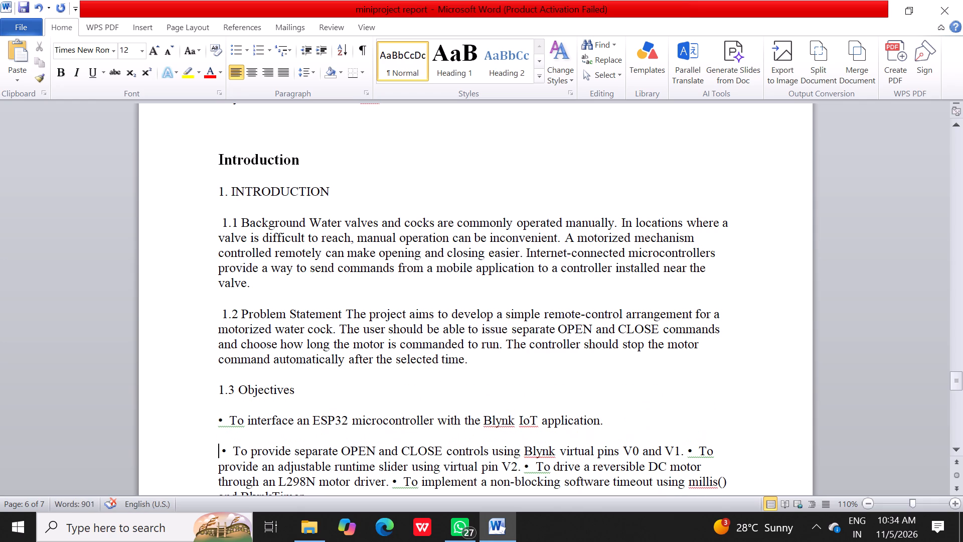
pyautogui.click(688, 448)
pyautogui.press('Return')
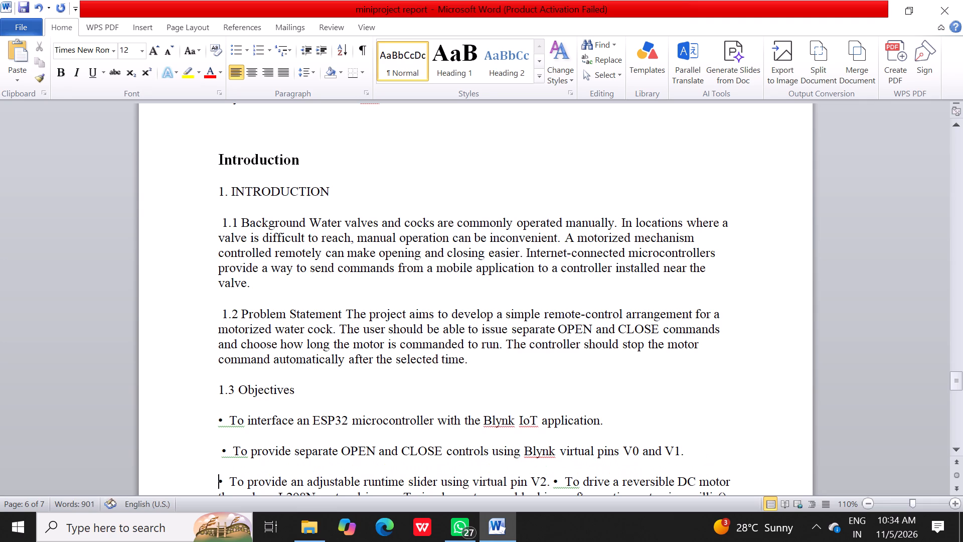
pyautogui.scroll(-7, 688, 448)
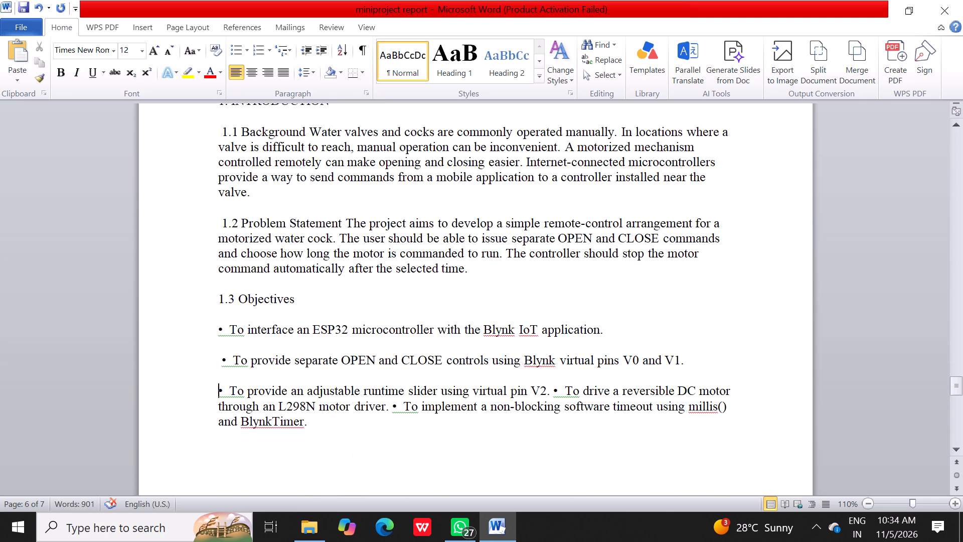
pyautogui.click(550, 390)
pyautogui.press('Return')
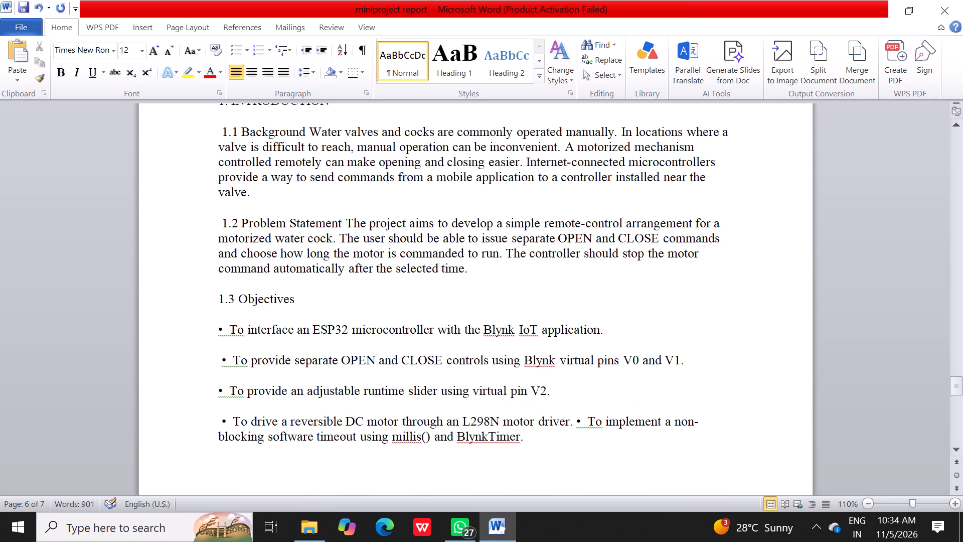
pyautogui.click(575, 420)
pyautogui.press('Return')
pyautogui.scroll(-2, 575, 420)
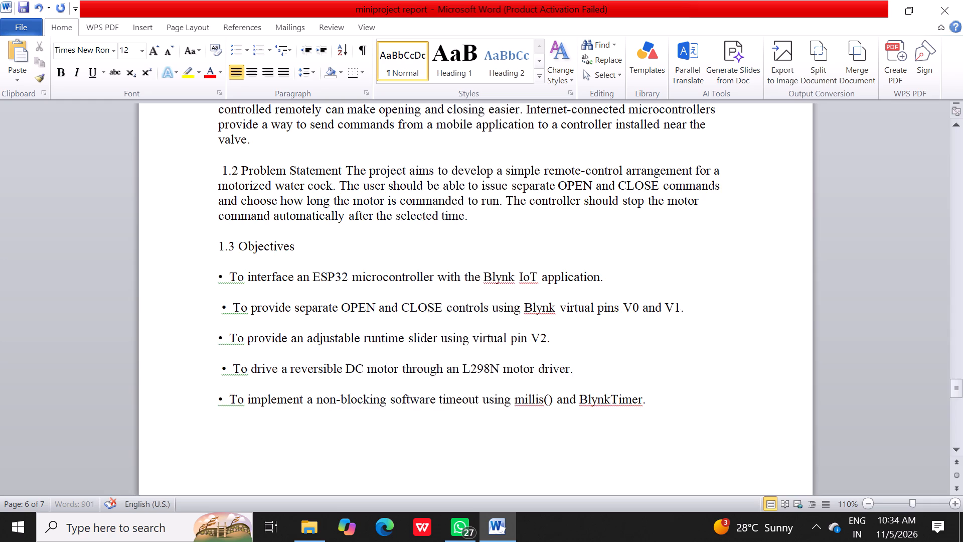
# Keep the five Objectives bullet items left-aligned and remove the space after their paragraphs.
pyautogui.scroll(-4, 575, 420)
pyautogui.moveTo(414, 301); pyautogui.dragTo(354, 270)
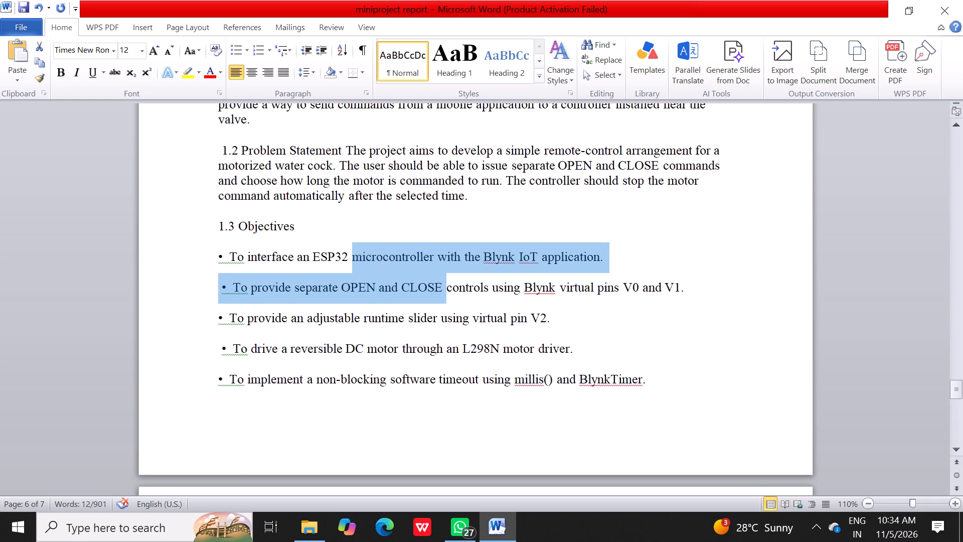
pyautogui.click(217, 251)
pyautogui.moveTo(217, 251); pyautogui.dragTo(677, 369)
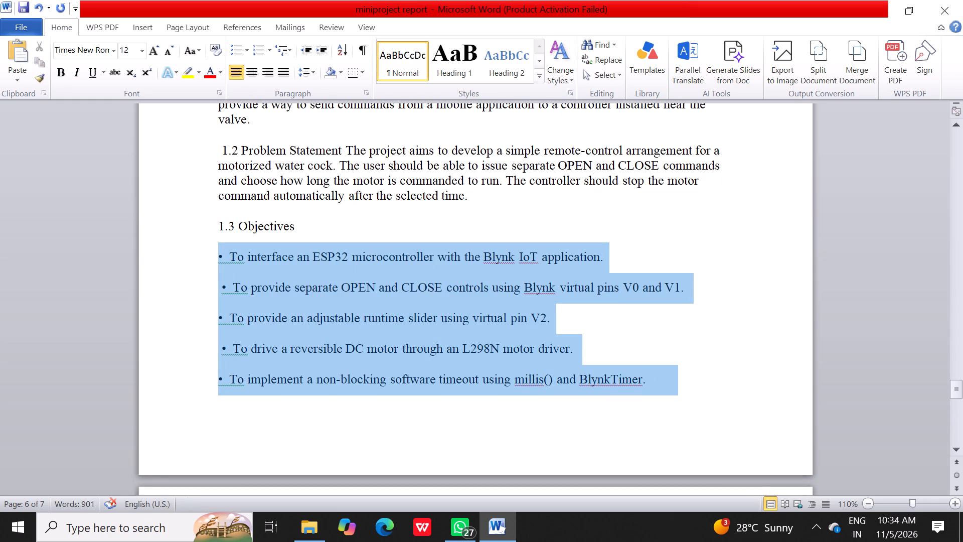
pyautogui.moveTo(677, 369); pyautogui.dragTo(698, 369)
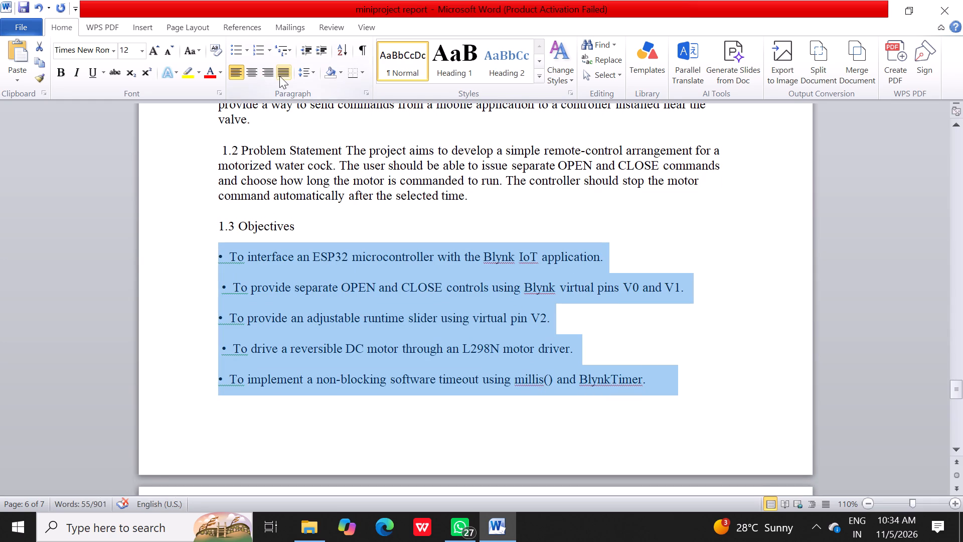
pyautogui.click(280, 76)
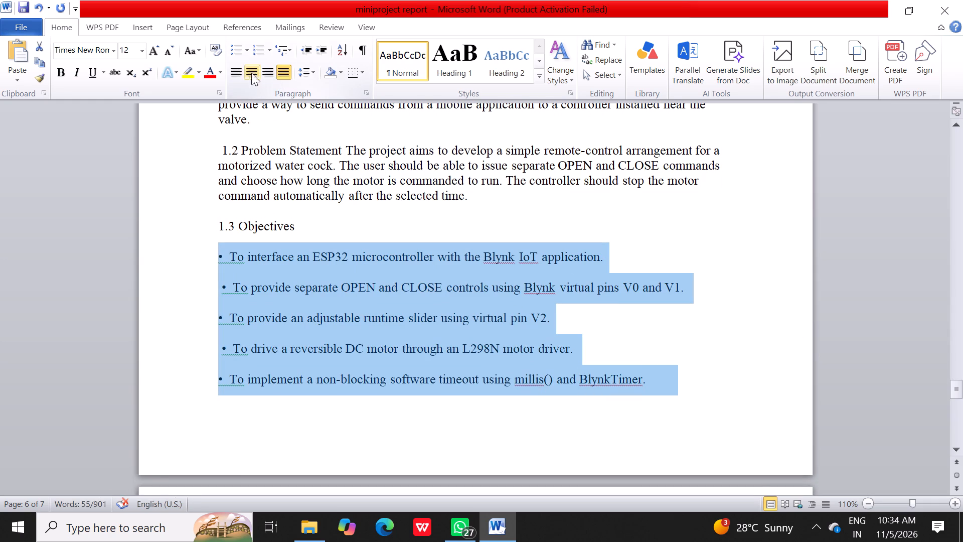
pyautogui.click(231, 71)
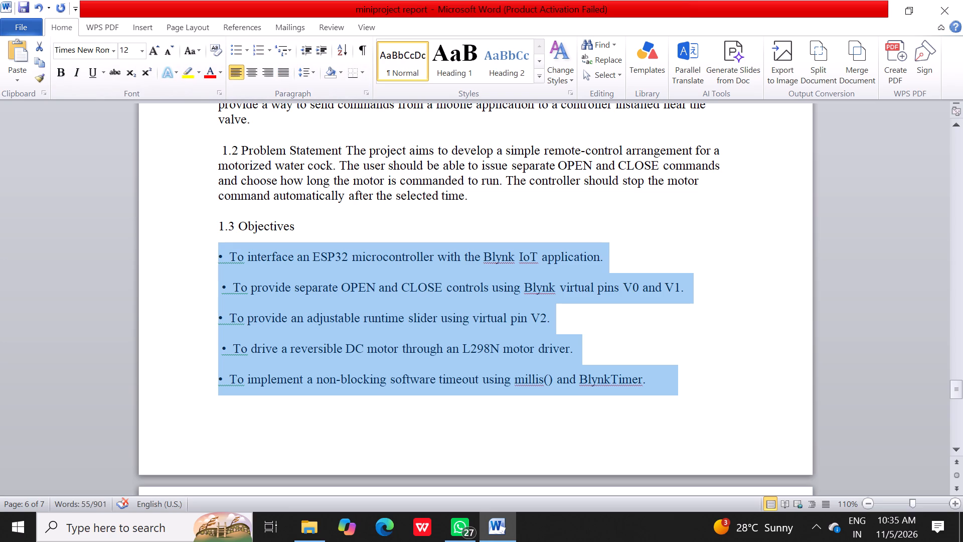
pyautogui.click(312, 74)
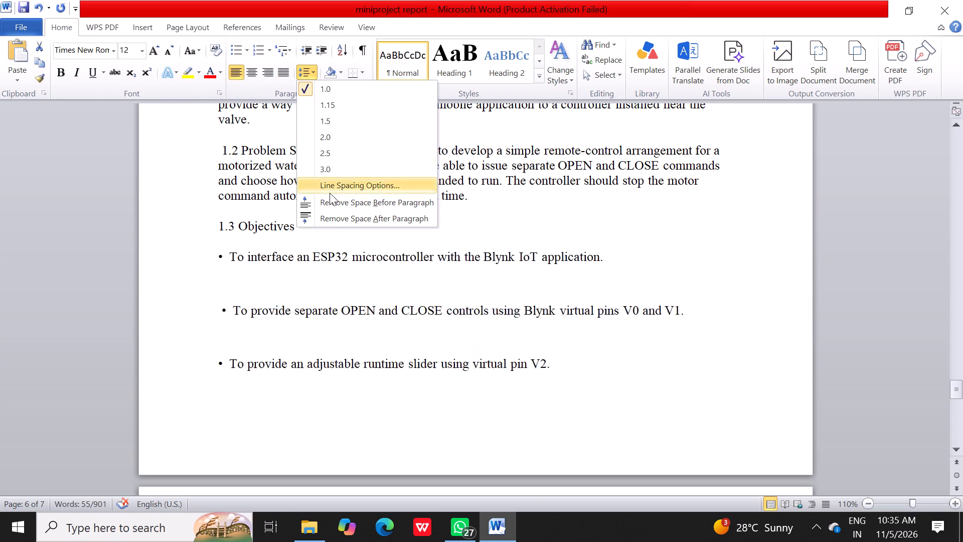
pyautogui.click(334, 219)
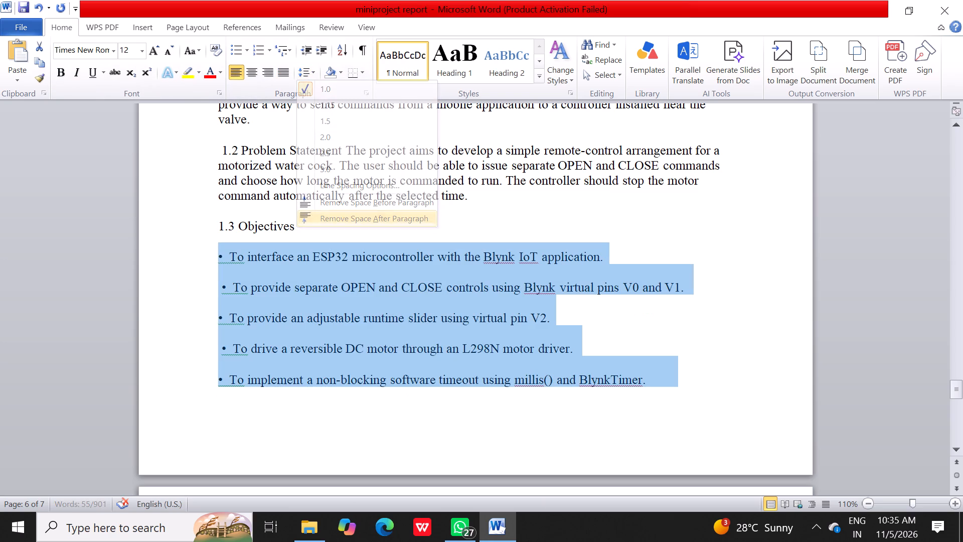
# Delete the stray leading space before the second and fourth Objectives bullets so they line up with the others.
pyautogui.click(240, 267)
pyautogui.click(221, 284)
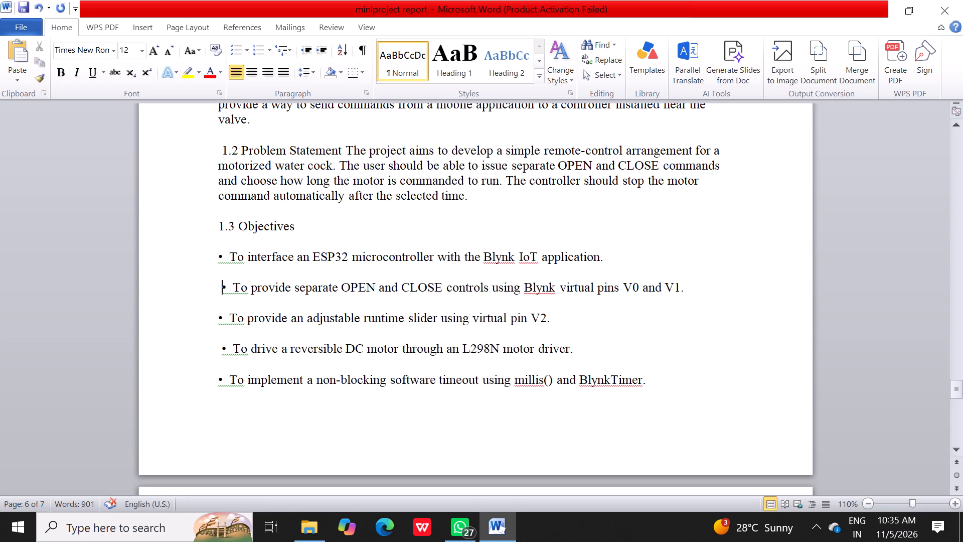
pyautogui.press('BackSpace')
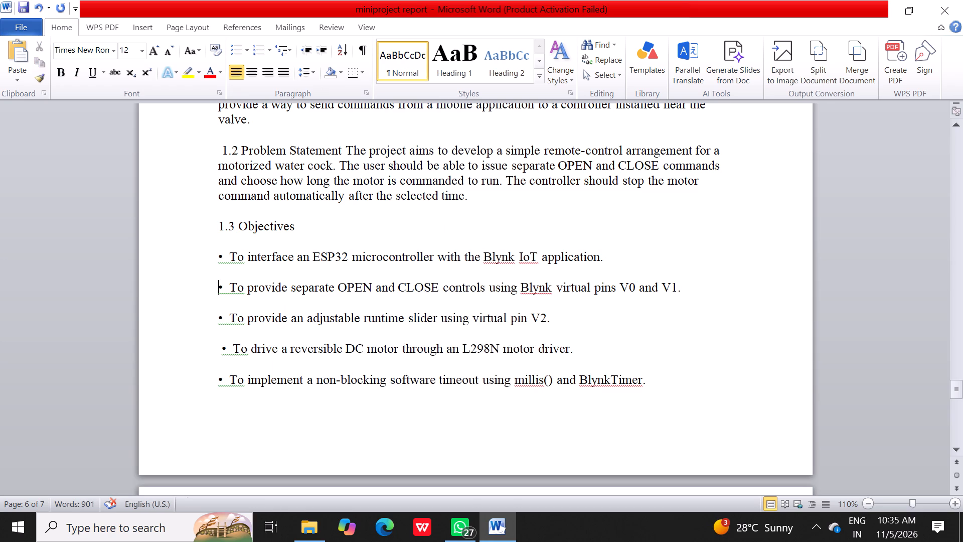
pyautogui.click(220, 348)
pyautogui.press('BackSpace')
pyautogui.press('Return')
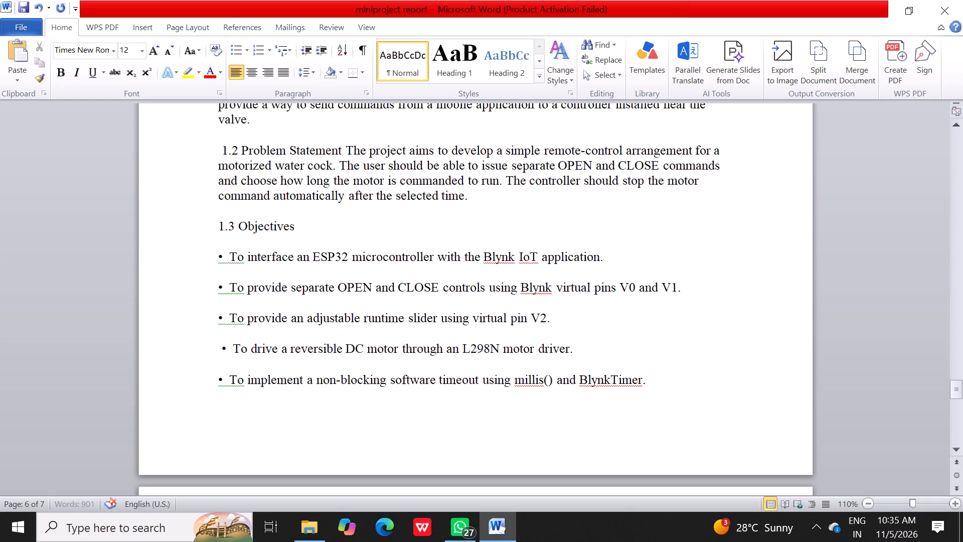
pyautogui.press('Right')
pyautogui.press('BackSpace')
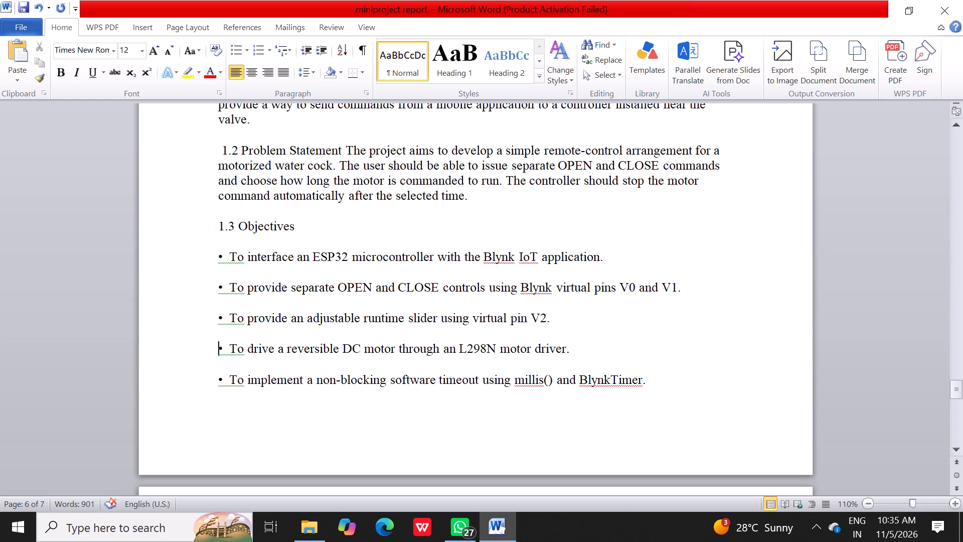
# Start 1.5 Applications as a new paragraph after the 1.4 scope text and remove the space after that paragraph.
pyautogui.click(226, 420)
pyautogui.scroll(-5, 226, 420)
pyautogui.scroll(4, 226, 420)
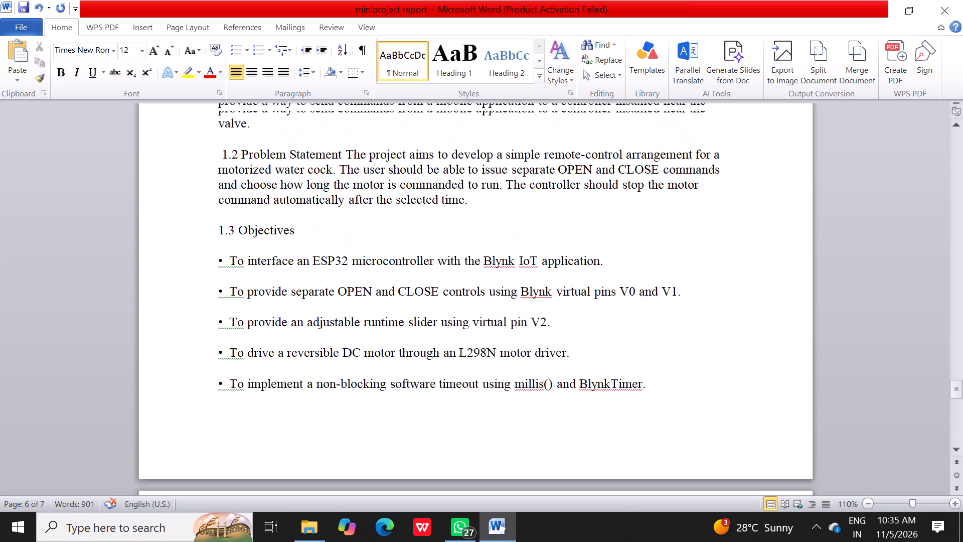
pyautogui.scroll(3, 226, 420)
pyautogui.scroll(-8, 451, 223)
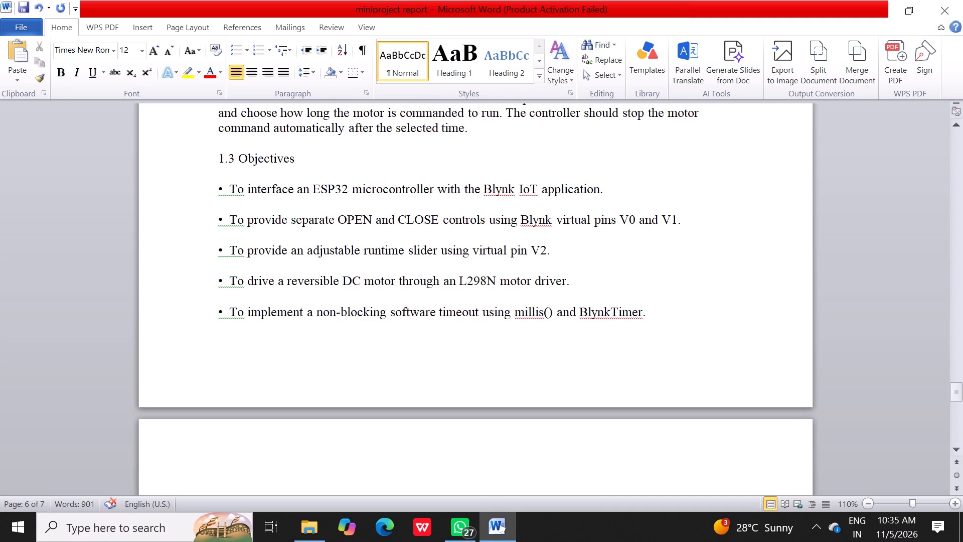
pyautogui.scroll(-14, 451, 223)
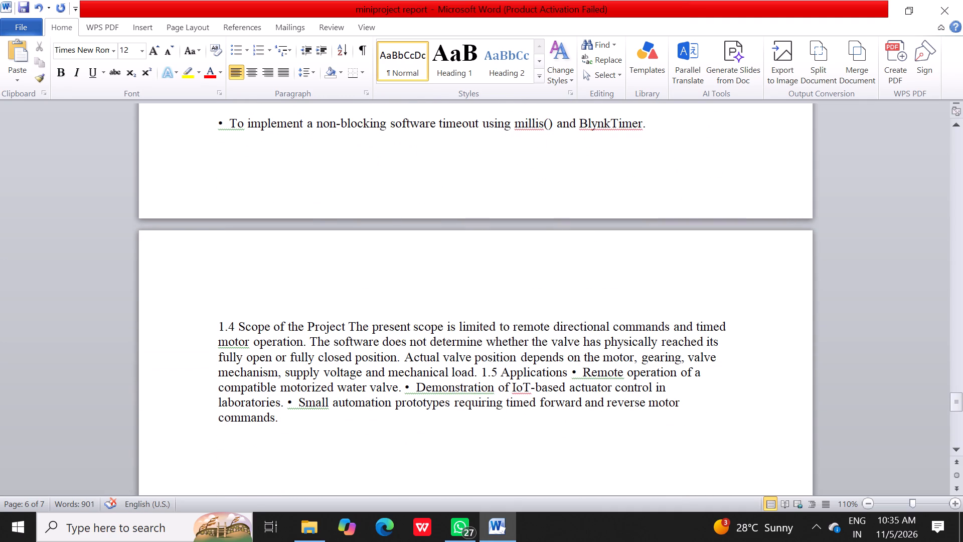
pyautogui.click(480, 366)
pyautogui.press('Return')
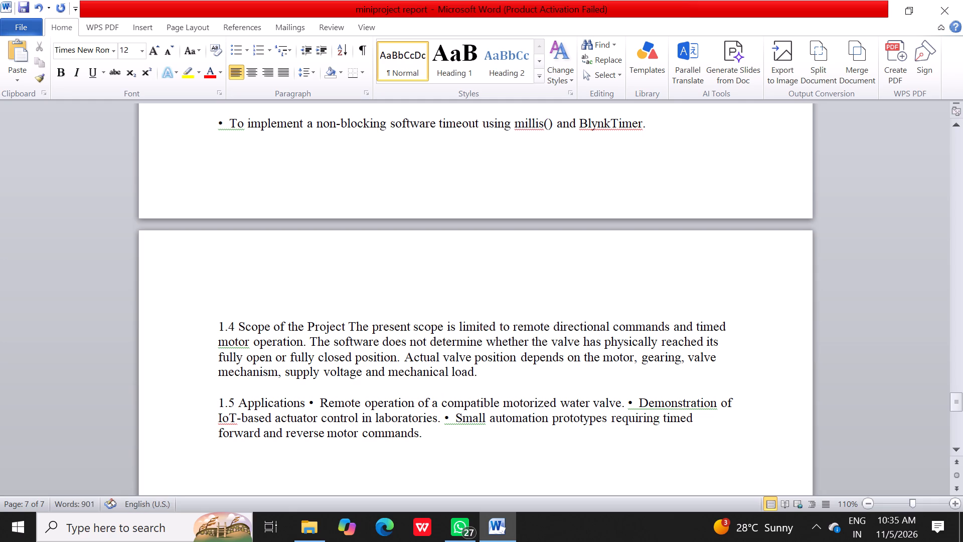
pyautogui.click(312, 73)
pyautogui.click(344, 216)
# Separate the 1.5 Applications heading from its text and put each of its three bullet items on its own line.
pyautogui.click(309, 400)
pyautogui.press('Return')
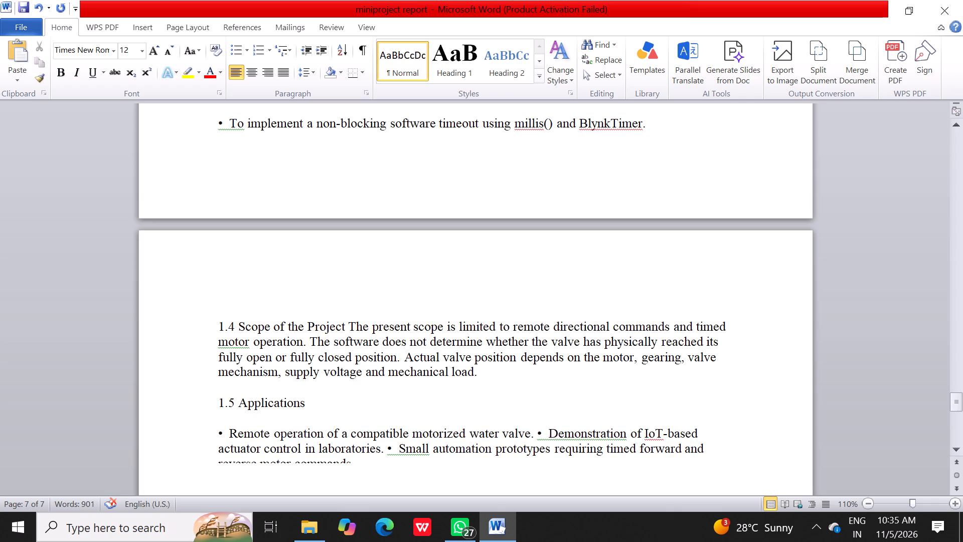
pyautogui.click(534, 432)
pyautogui.press('Return')
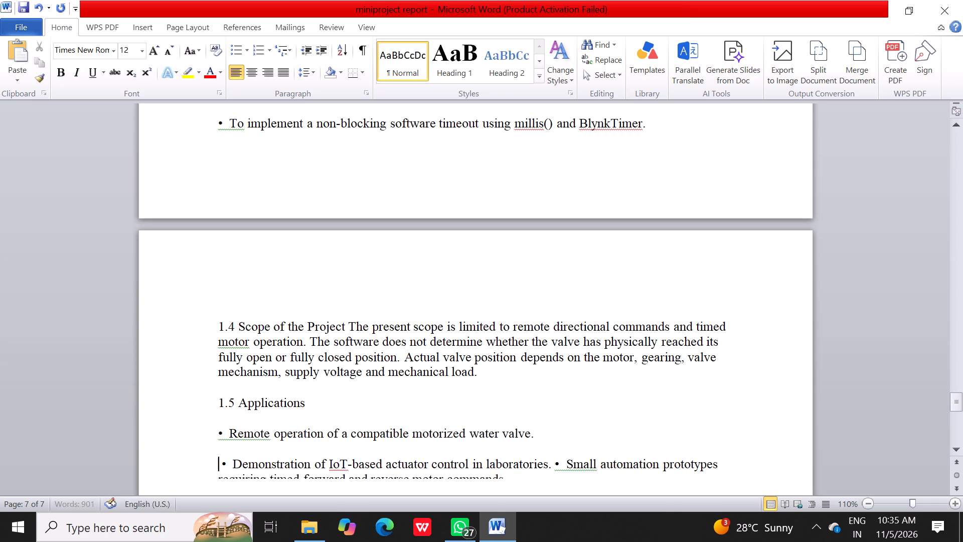
pyautogui.scroll(-7, 534, 432)
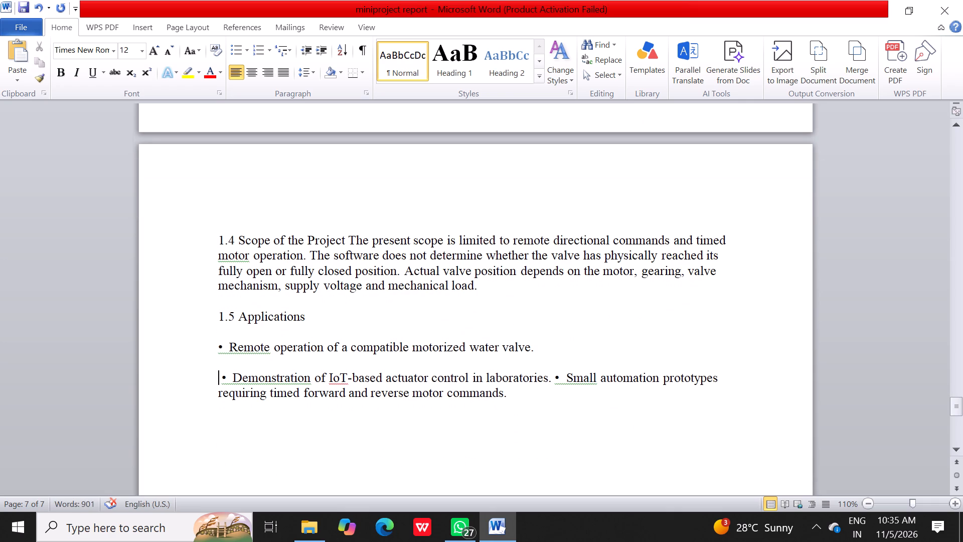
pyautogui.click(553, 378)
pyautogui.press('Return')
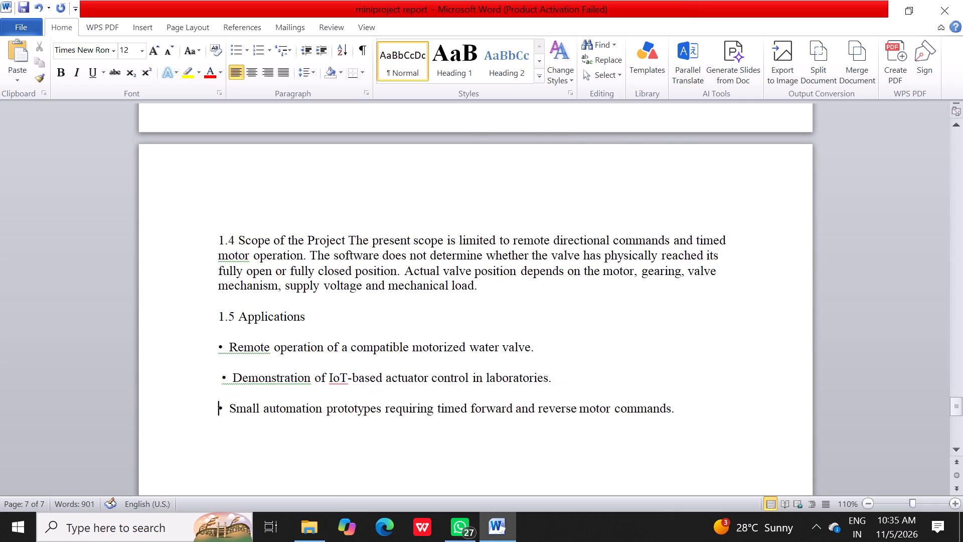
# Put the 1.4 Scope of the Project heading on its own line, with its scope text starting a new paragraph.
pyautogui.scroll(18, 553, 378)
pyautogui.scroll(20, 553, 378)
pyautogui.scroll(20, 553, 378)
pyautogui.scroll(19, 553, 378)
pyautogui.scroll(-18, 553, 378)
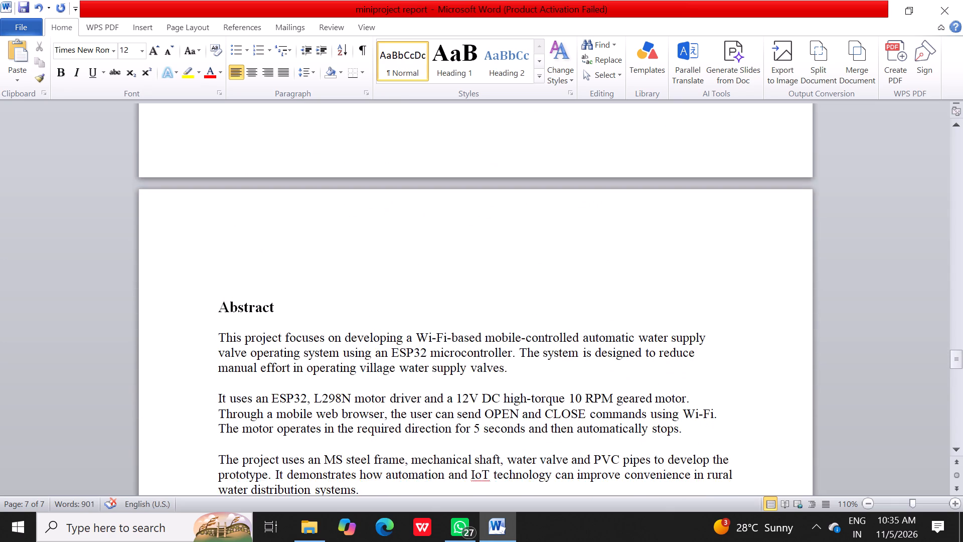
pyautogui.scroll(-20, 553, 378)
pyautogui.scroll(-20, 553, 378)
pyautogui.scroll(-19, 553, 378)
pyautogui.scroll(-12, 553, 378)
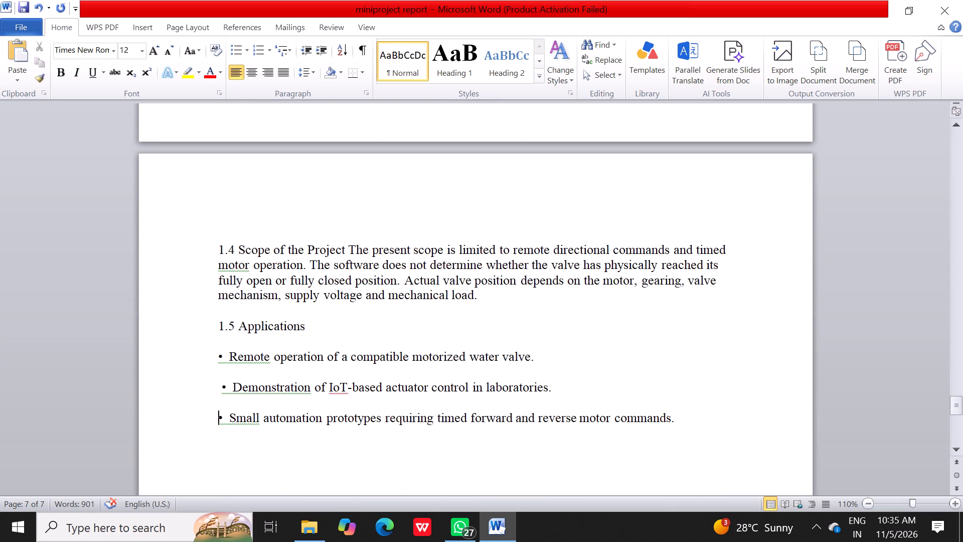
pyautogui.scroll(-4, 553, 378)
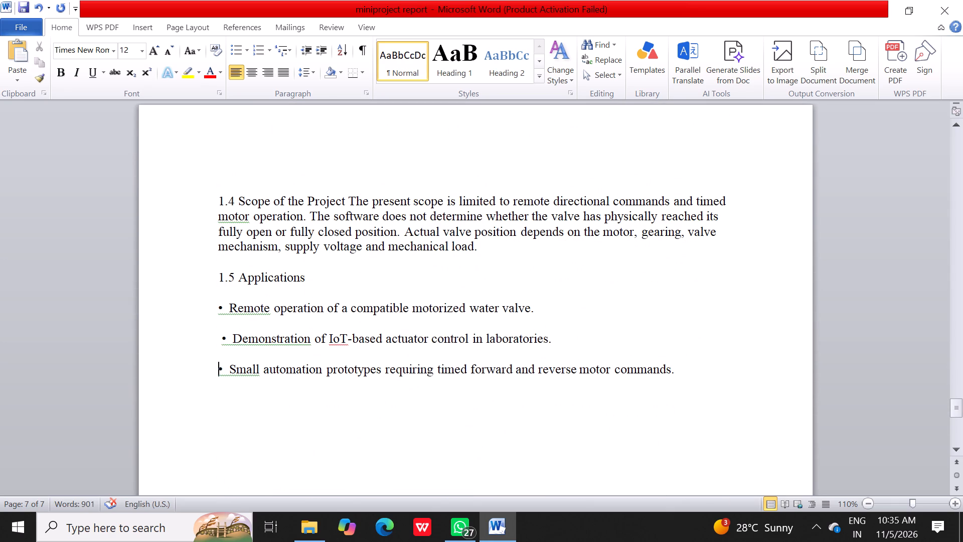
pyautogui.click(348, 201)
pyautogui.press('Return')
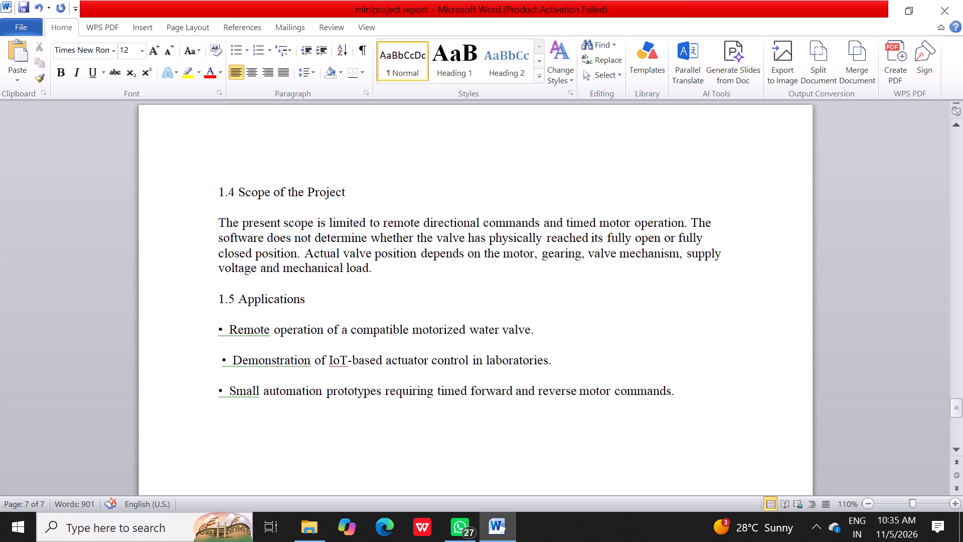
# Put the 1.2 Problem Statement heading on its own line, with its description starting a new paragraph.
pyautogui.scroll(20, 348, 201)
pyautogui.scroll(8, 348, 201)
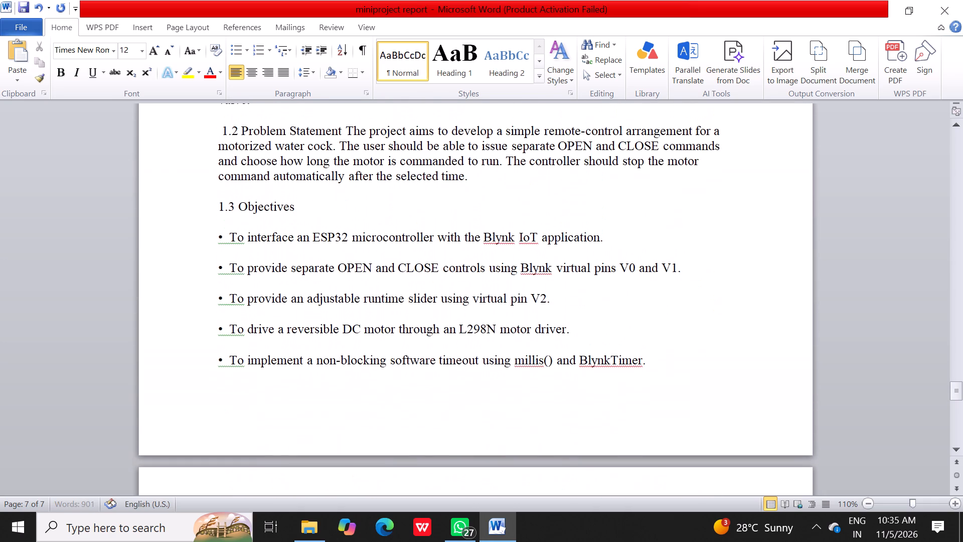
pyautogui.scroll(6, 348, 201)
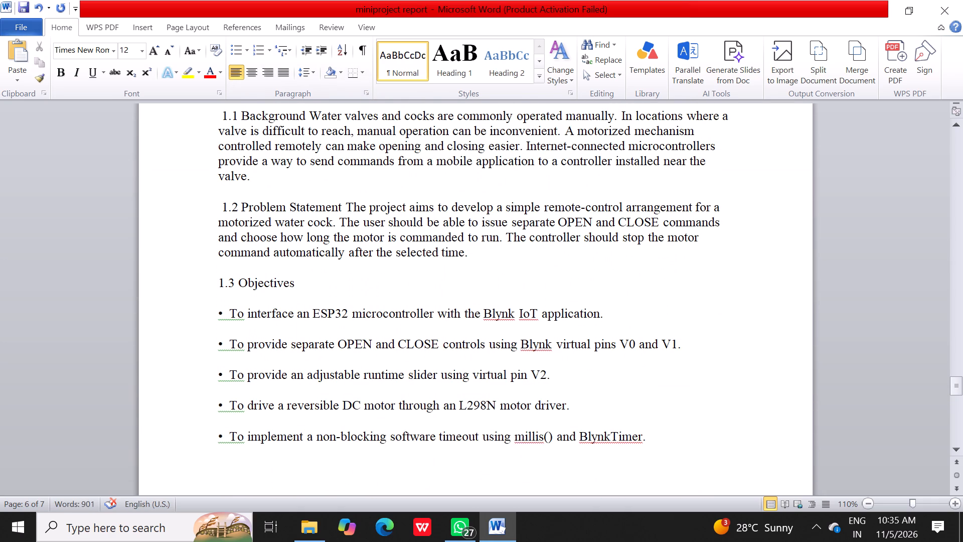
pyautogui.click(347, 209)
pyautogui.press('Return')
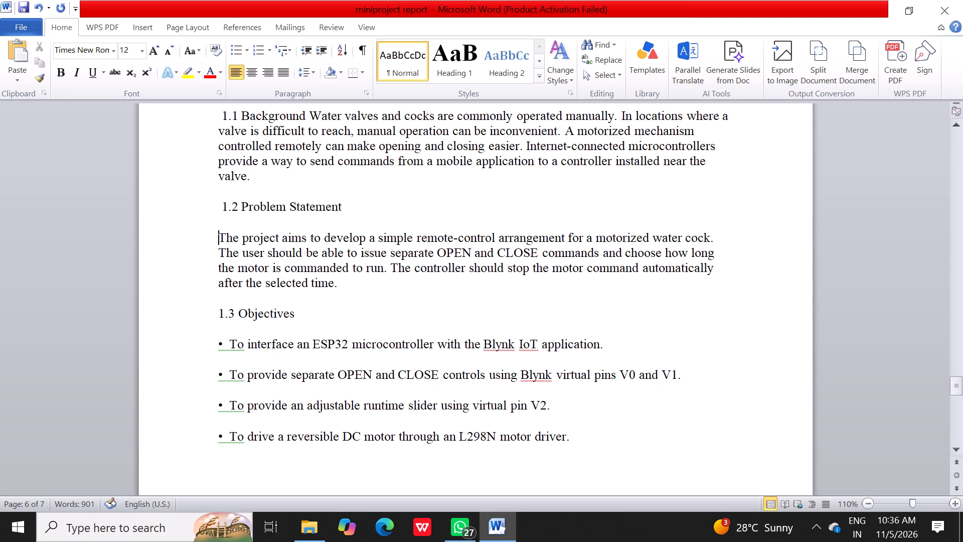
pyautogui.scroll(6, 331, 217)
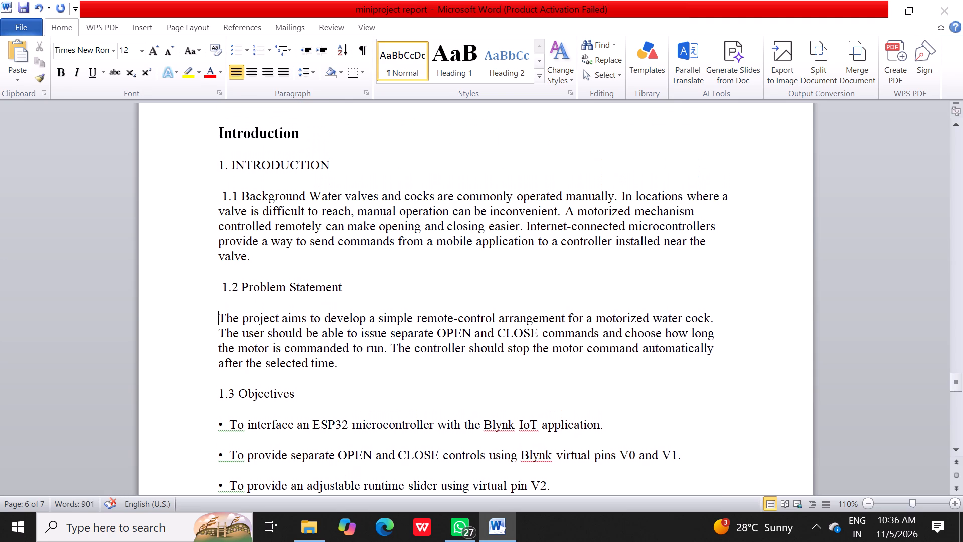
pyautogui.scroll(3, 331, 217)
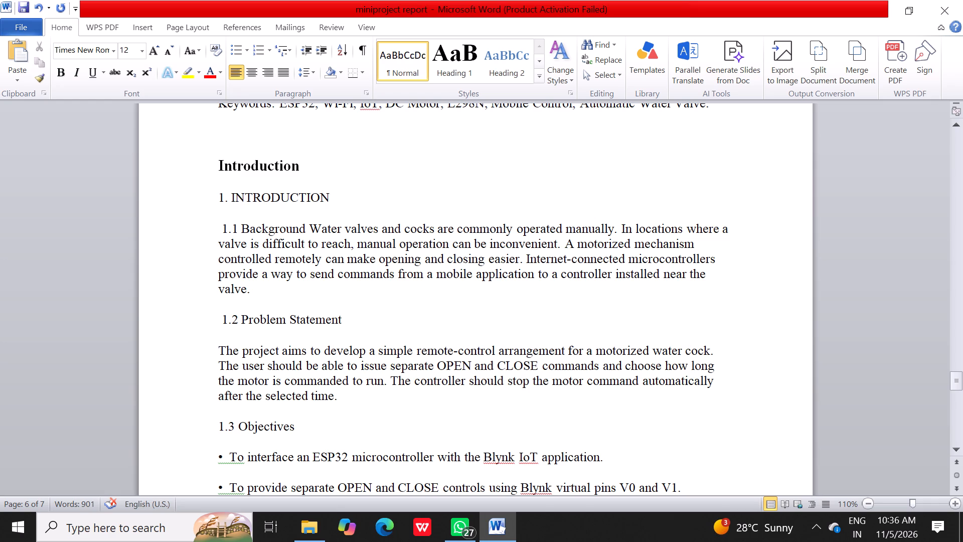
# Make the 1. INTRODUCTION heading bold.
pyautogui.moveTo(218, 192); pyautogui.dragTo(346, 199)
pyautogui.click(356, 181)
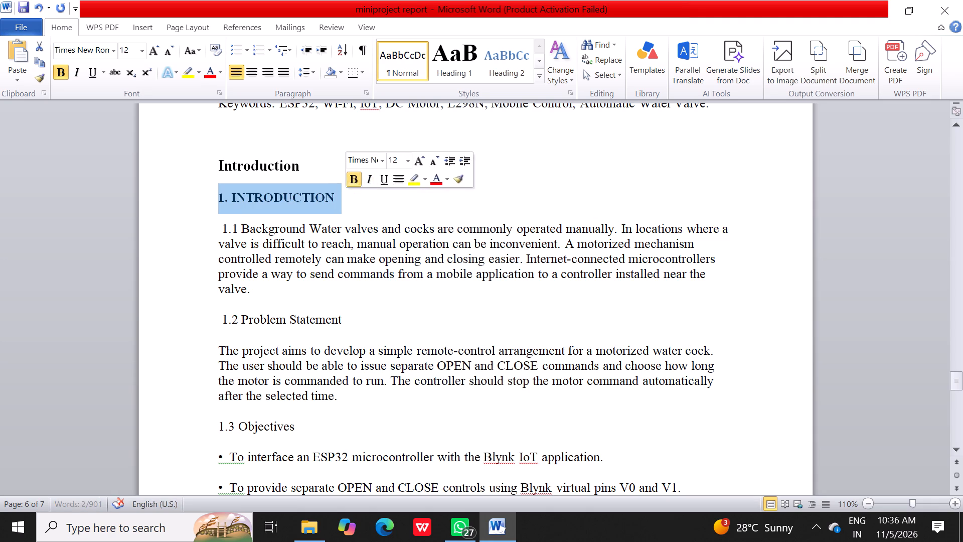
# Delete the duplicate Introduction title above 1. INTRODUCTION along with the empty paragraph before it.
pyautogui.moveTo(311, 159); pyautogui.dragTo(205, 176)
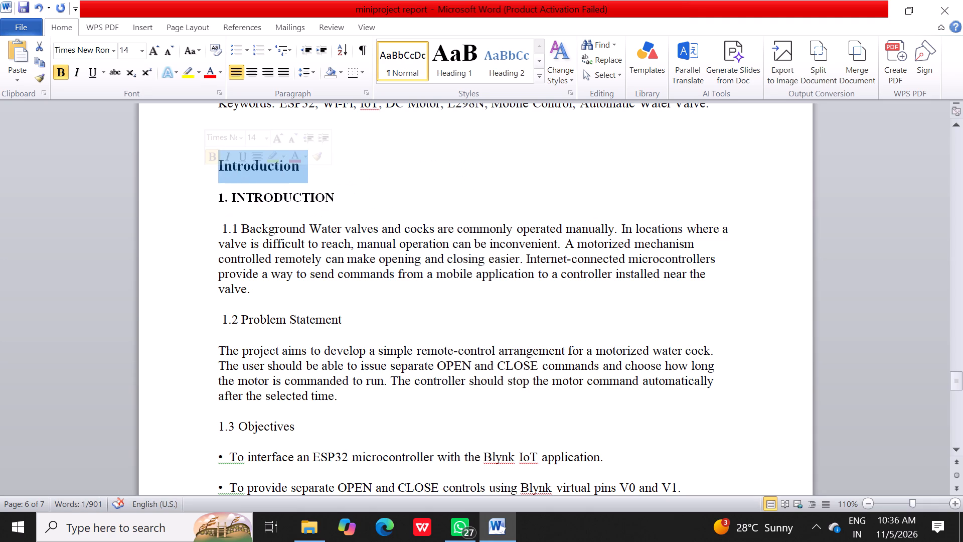
pyautogui.press('BackSpace')
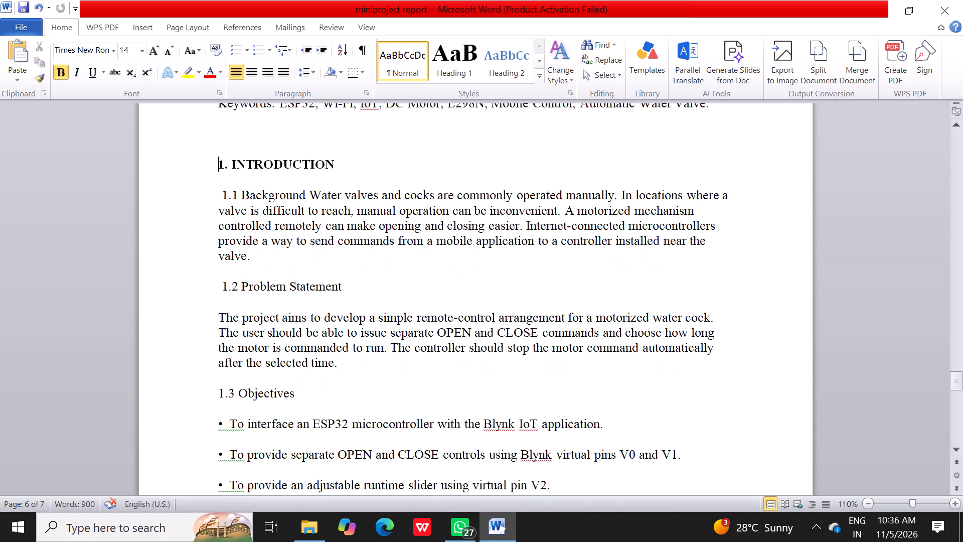
pyautogui.press('BackSpace')
pyautogui.scroll(9, 205, 176)
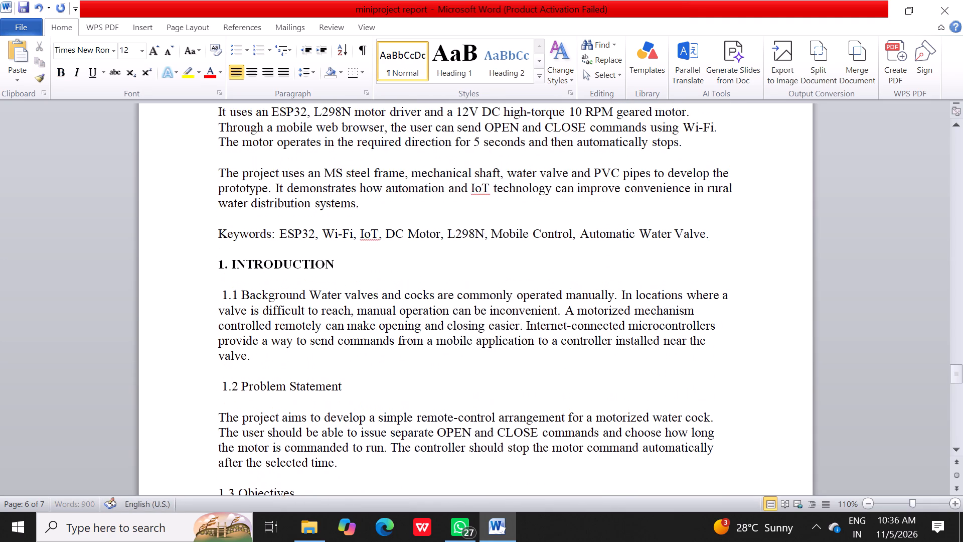
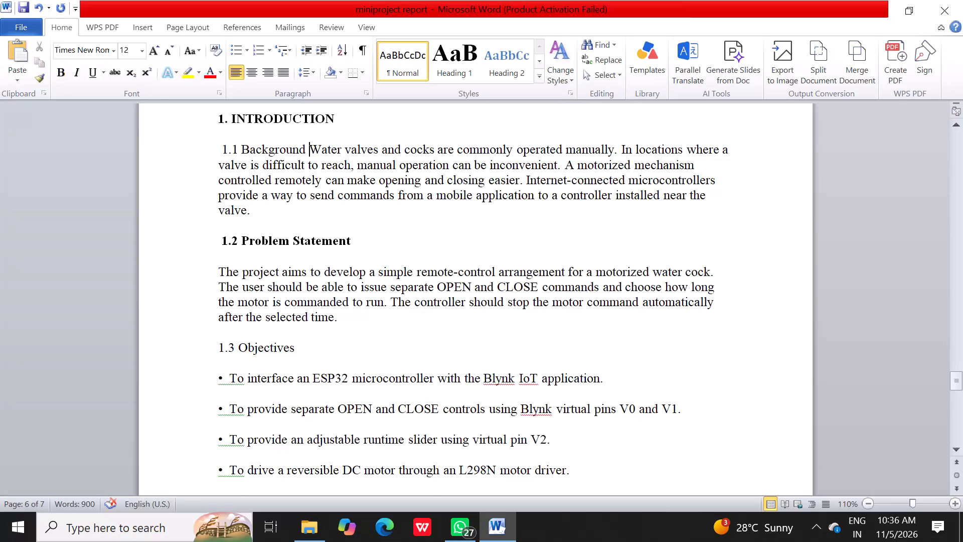
# Put the 1.1 Background heading on its own line above its text and make the heading bold.
pyautogui.press('Return')
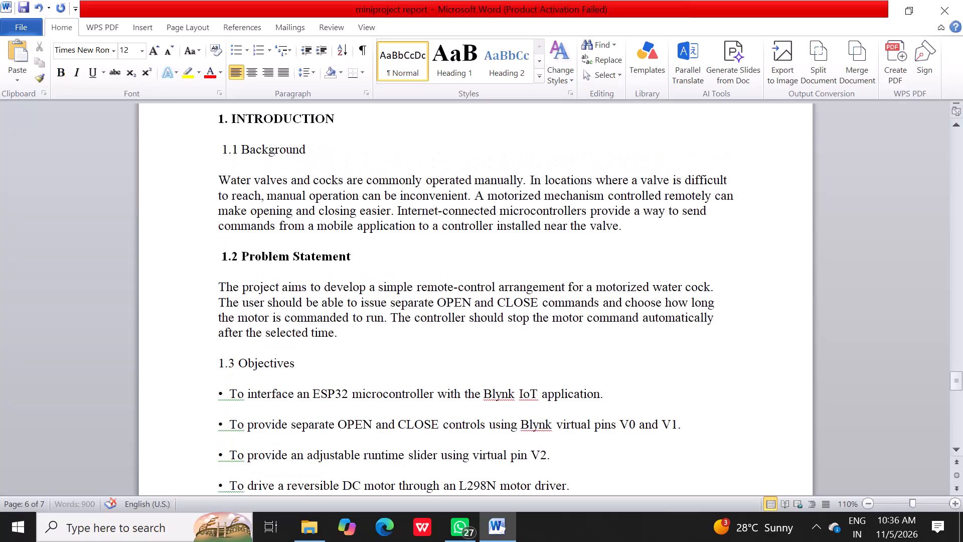
pyautogui.moveTo(217, 149); pyautogui.dragTo(284, 144)
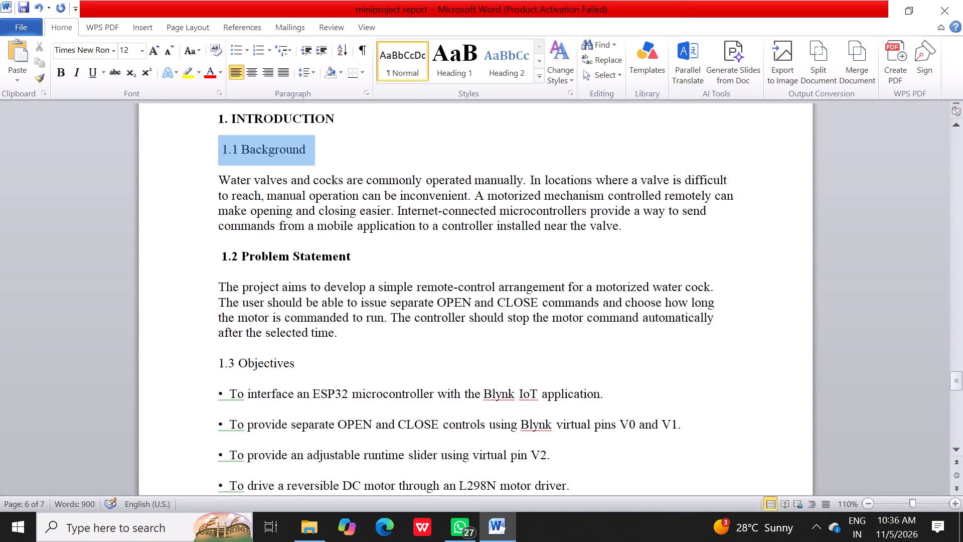
pyautogui.moveTo(284, 144); pyautogui.dragTo(291, 144)
pyautogui.click(303, 128)
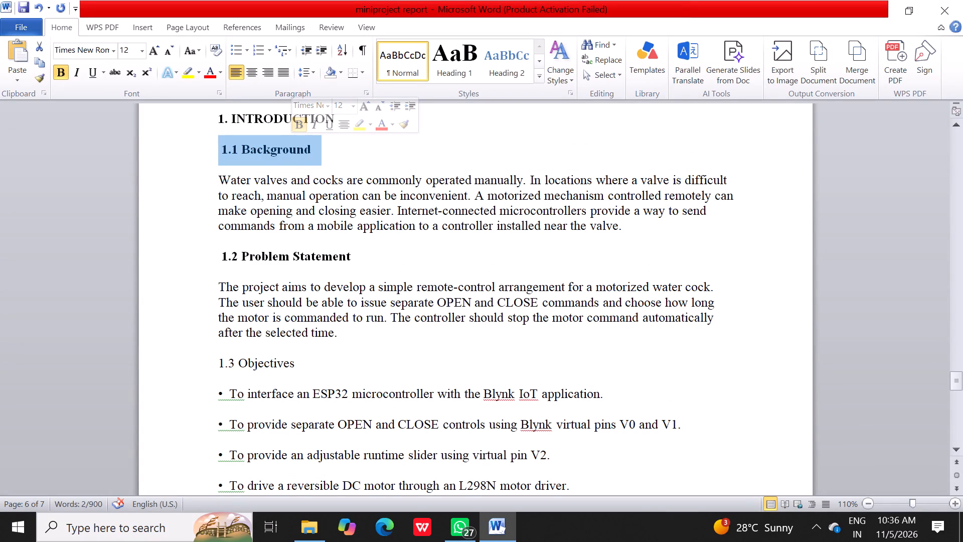
# Make the 1.3 Objectives heading bold.
pyautogui.moveTo(291, 363); pyautogui.dragTo(211, 359)
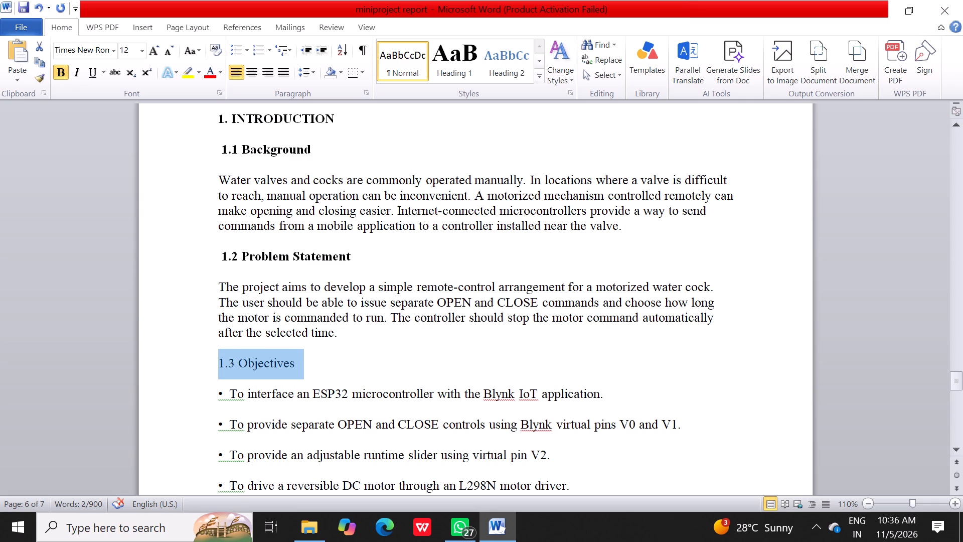
pyautogui.moveTo(211, 359); pyautogui.dragTo(210, 359)
pyautogui.click(213, 340)
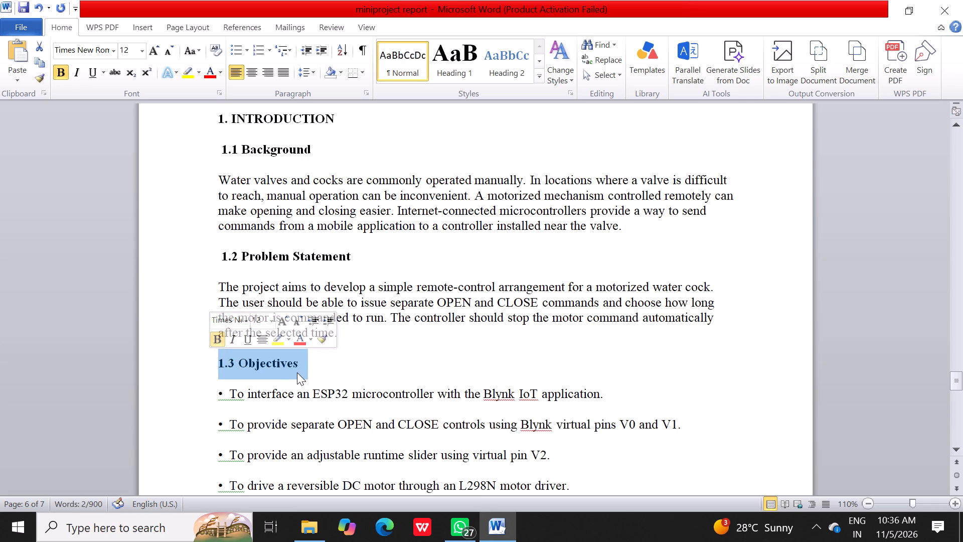
# Make the 1.4 Scope of the Project heading bold.
pyautogui.scroll(-14, 297, 372)
pyautogui.scroll(-17, 297, 372)
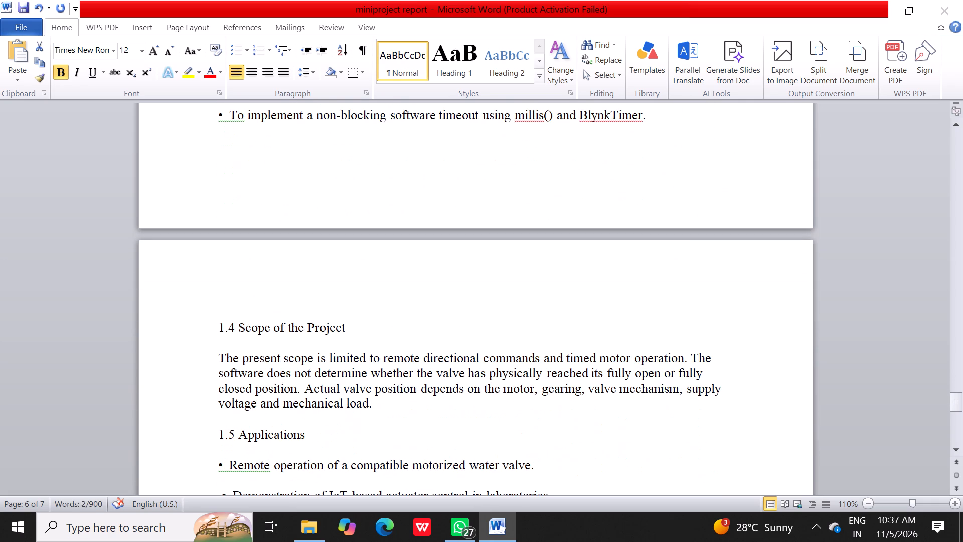
pyautogui.moveTo(217, 331); pyautogui.dragTo(417, 305)
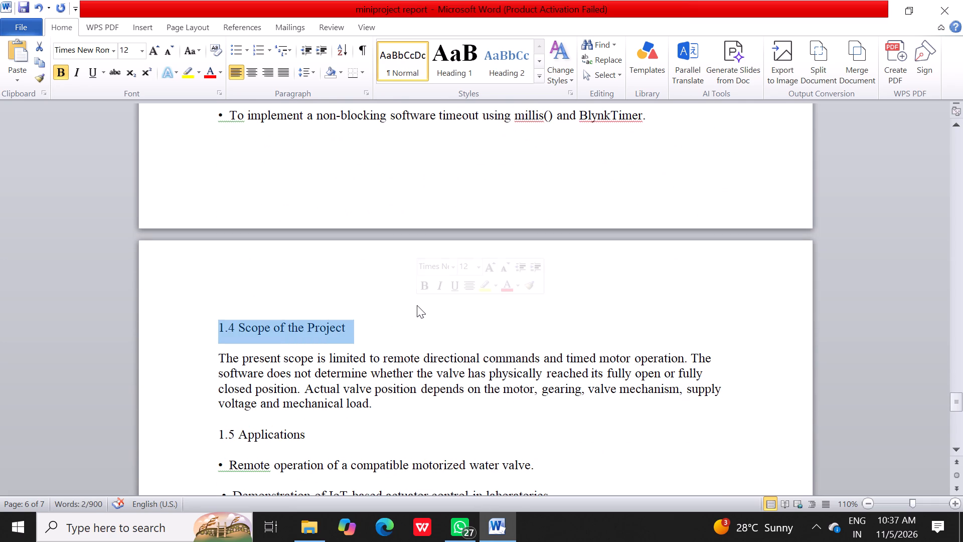
pyautogui.click(423, 292)
# Make the whole 1.5 Applications heading bold, including its number.
pyautogui.scroll(-2, 315, 395)
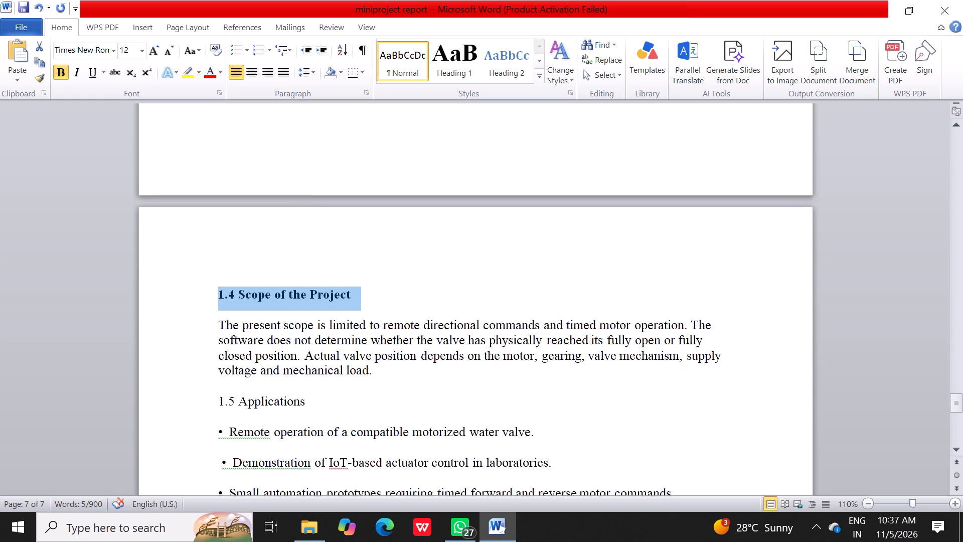
pyautogui.scroll(-1, 315, 395)
pyautogui.moveTo(315, 394); pyautogui.dragTo(223, 397)
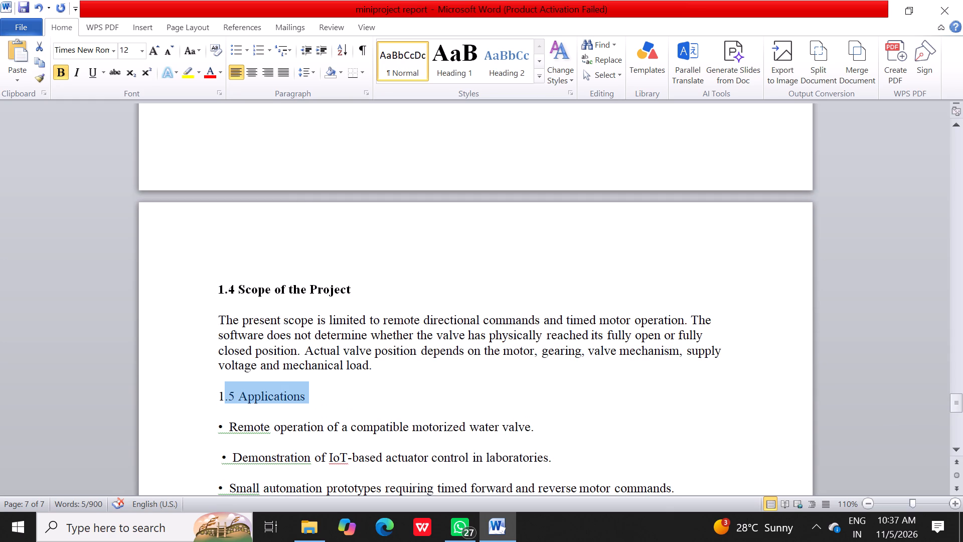
pyautogui.moveTo(223, 397); pyautogui.dragTo(214, 396)
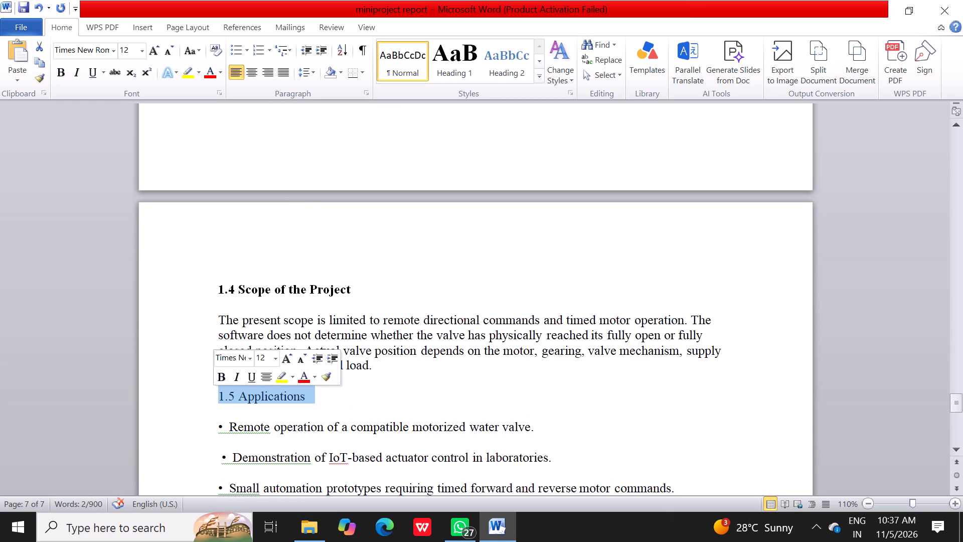
pyautogui.click(218, 380)
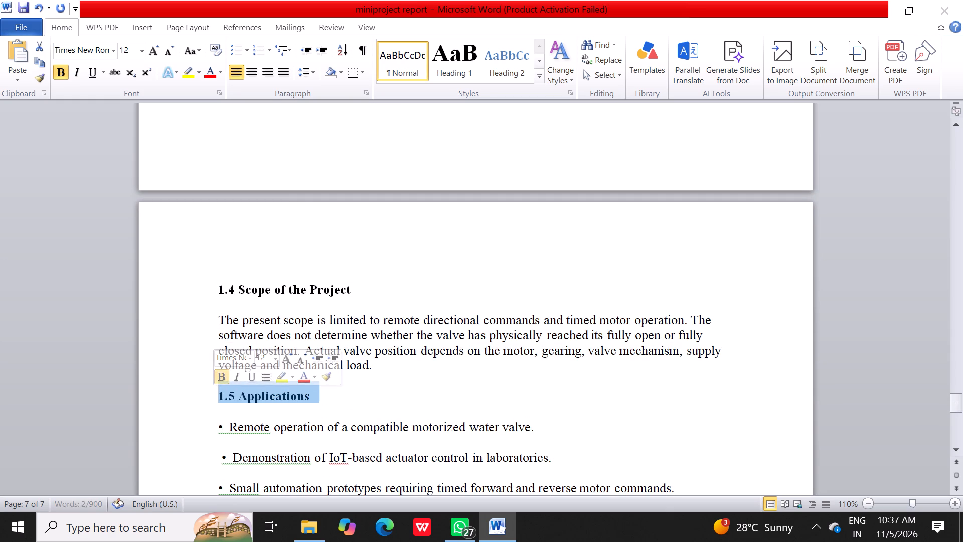
# Start a new empty paragraph after the last Applications bullet about small automation prototypes.
pyautogui.scroll(-6, 306, 420)
pyautogui.scroll(-20, 306, 420)
pyautogui.scroll(-12, 306, 420)
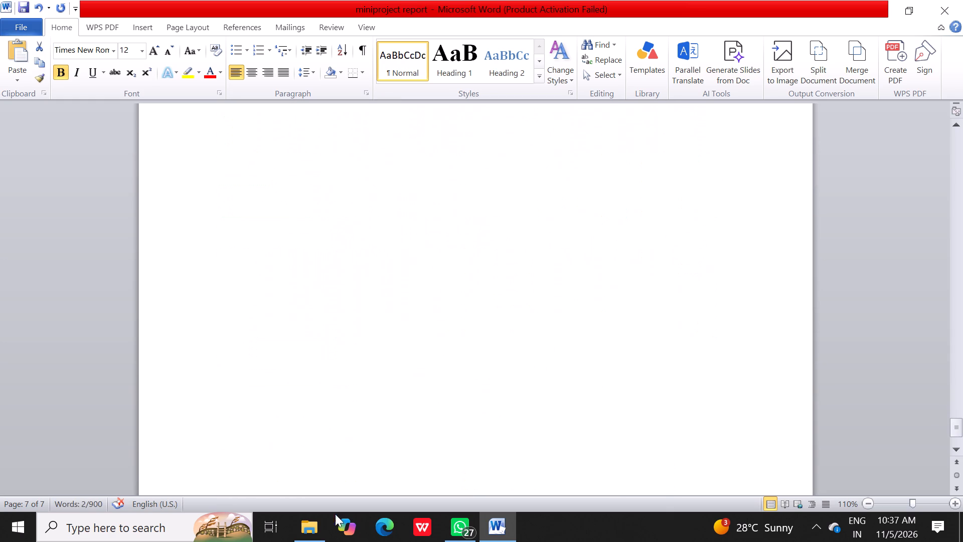
pyautogui.scroll(9, 339, 522)
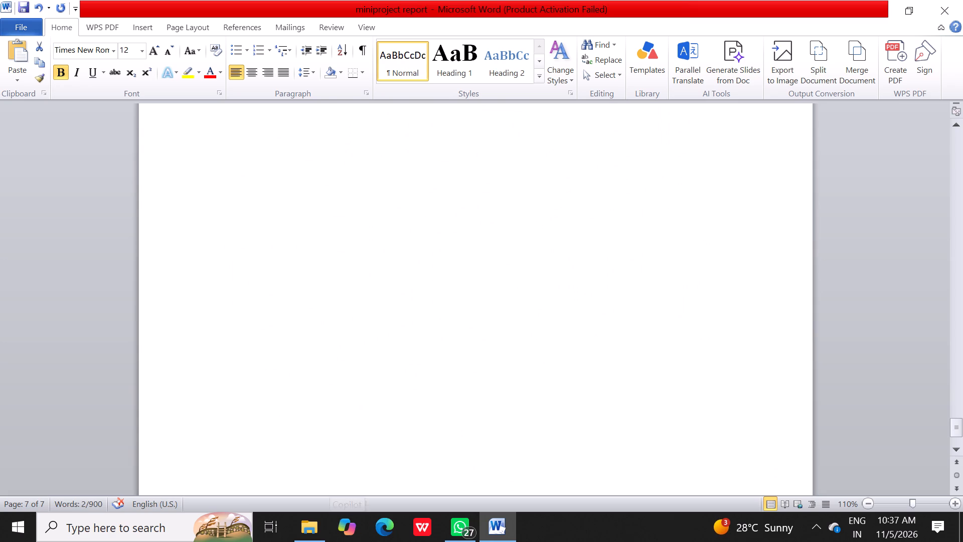
pyautogui.scroll(20, 338, 436)
pyautogui.scroll(11, 338, 436)
pyautogui.click(338, 436)
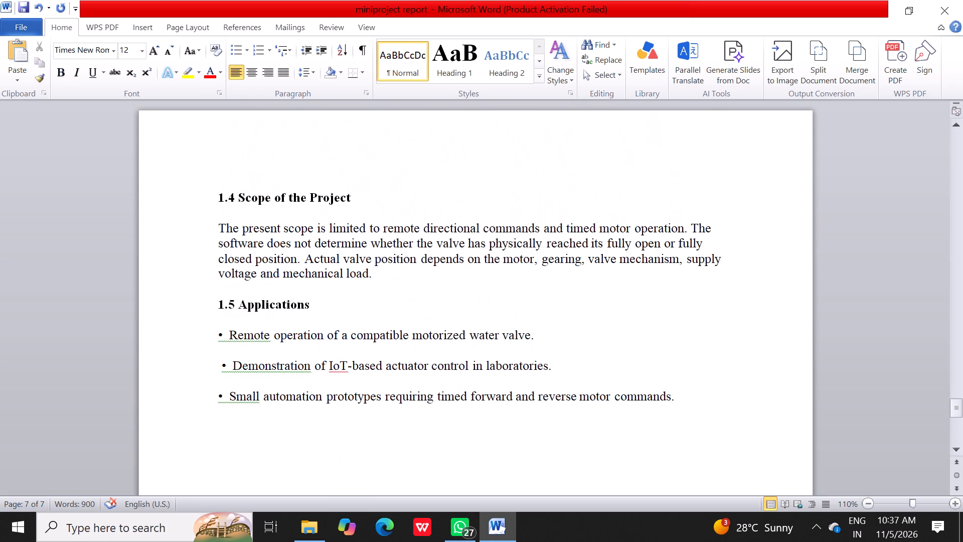
pyautogui.click(722, 395)
pyautogui.press('Return')
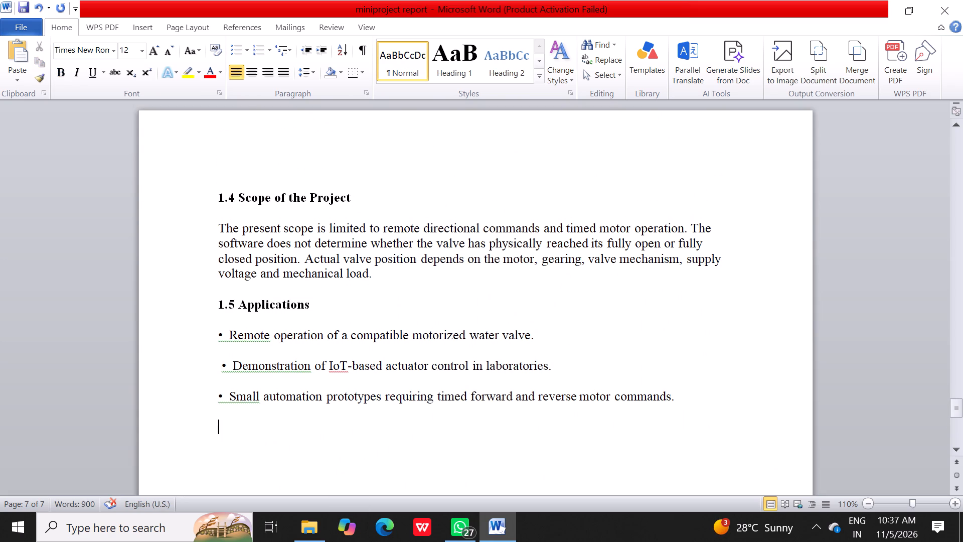
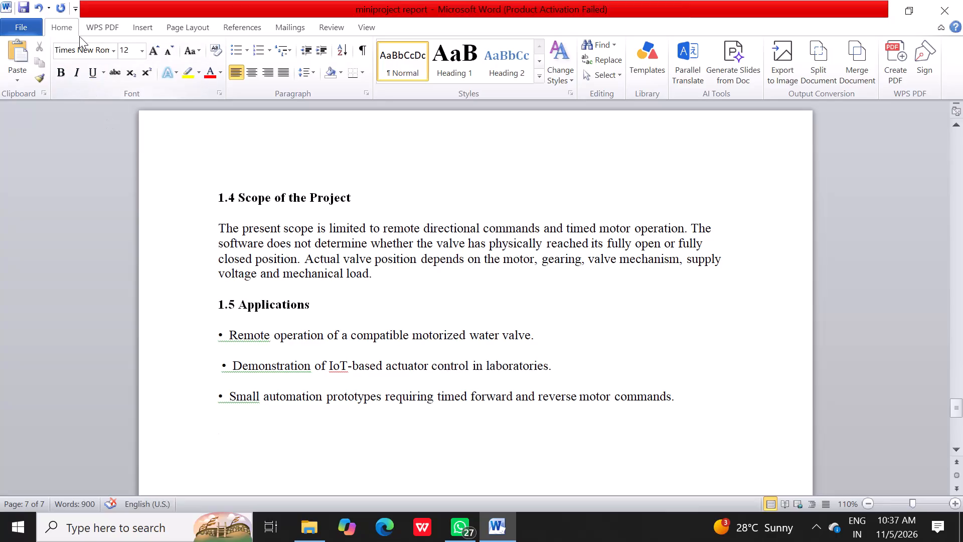
# Insert a table with two columns and seven rows below the last bullet of the 1.5 Applications section.
pyautogui.click(136, 29)
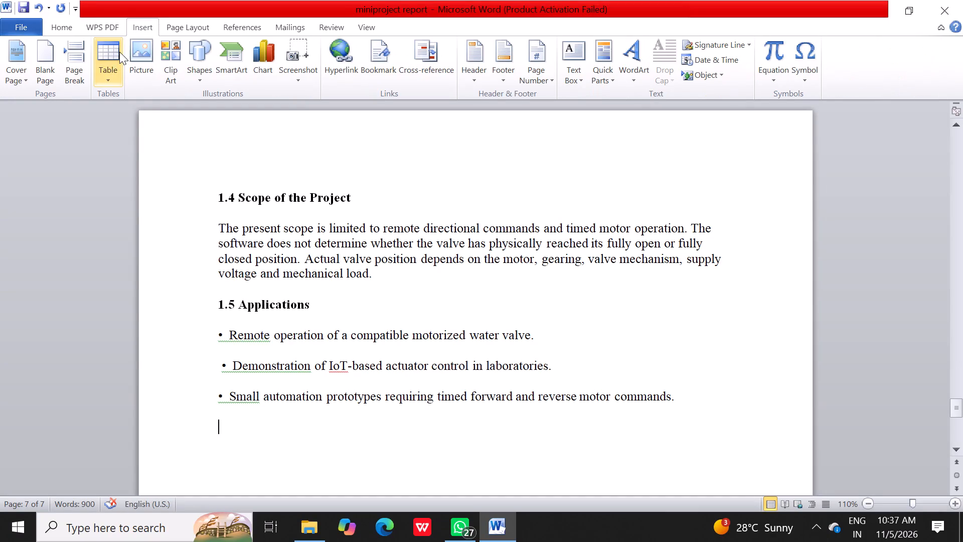
pyautogui.click(109, 59)
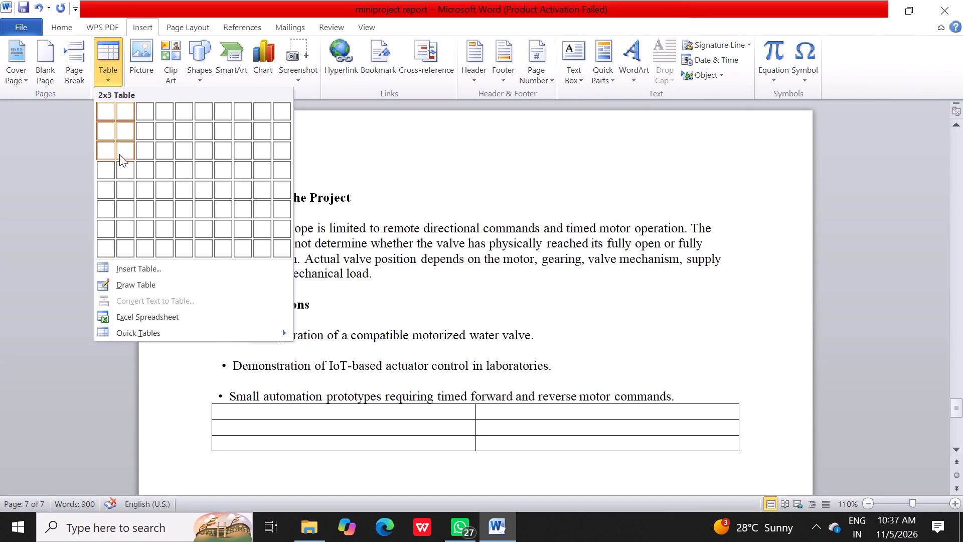
pyautogui.click(123, 219)
pyautogui.scroll(-7, 189, 316)
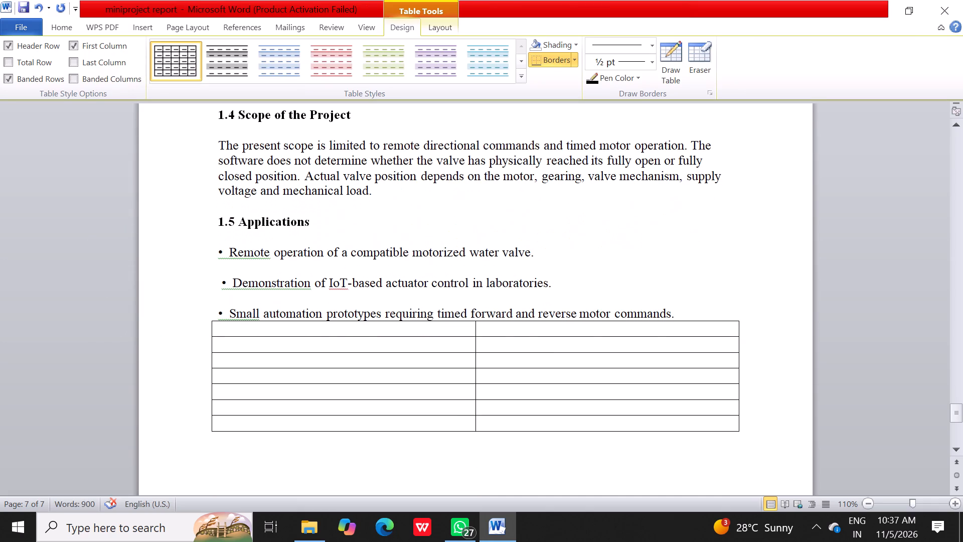
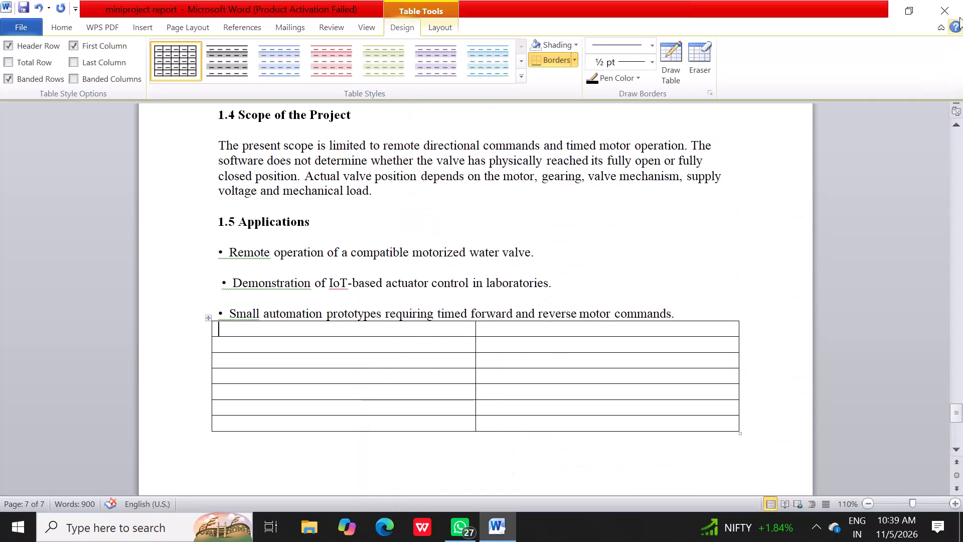
# Look back through the earlier pages of the report, from the new table up to the acknowledgement text.
pyautogui.scroll(20, 506, 353)
pyautogui.scroll(6, 506, 353)
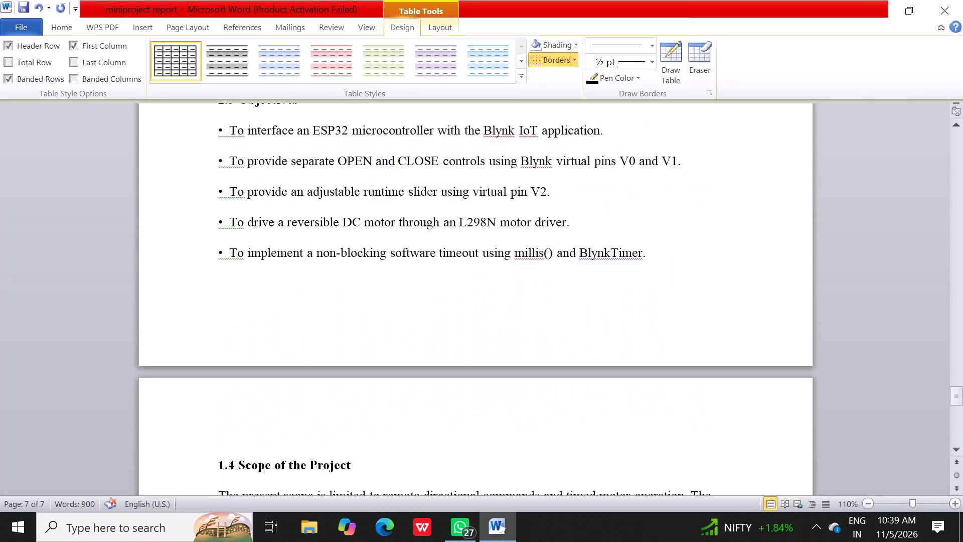
pyautogui.scroll(20, 506, 353)
pyautogui.scroll(14, 506, 353)
pyautogui.scroll(11, 506, 353)
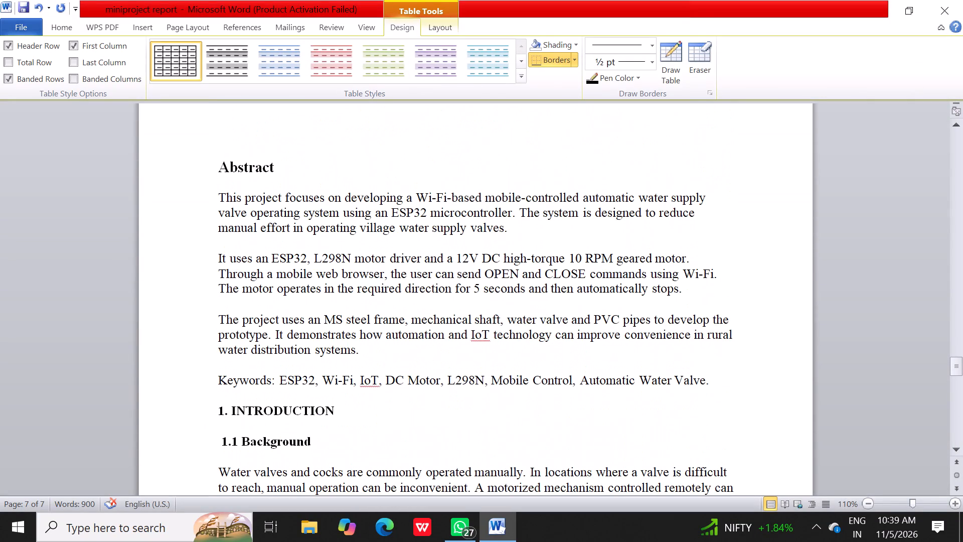
pyautogui.scroll(11, 506, 352)
pyautogui.scroll(20, 506, 352)
pyautogui.scroll(20, 506, 352)
pyautogui.scroll(12, 506, 352)
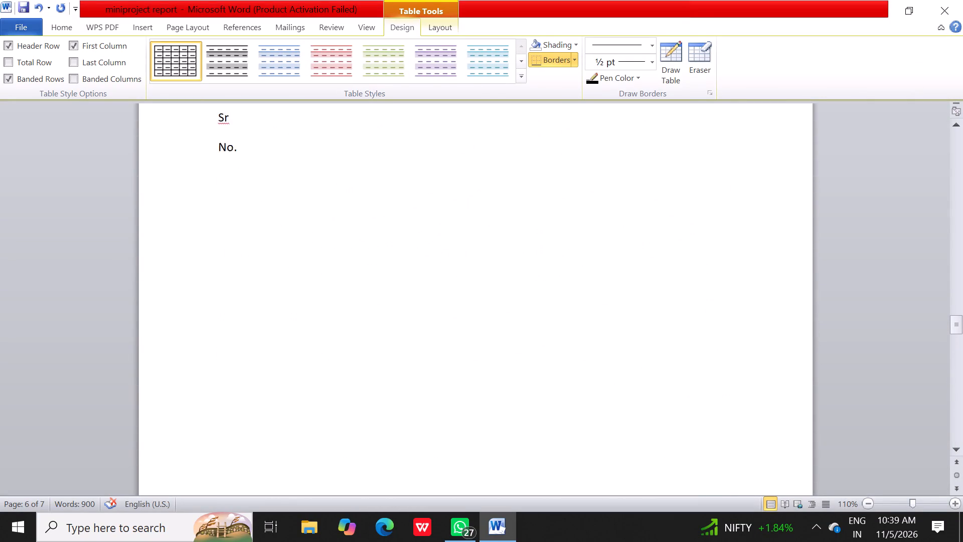
pyautogui.scroll(6, 506, 352)
pyautogui.scroll(20, 506, 352)
pyautogui.scroll(20, 506, 352)
pyautogui.scroll(16, 506, 352)
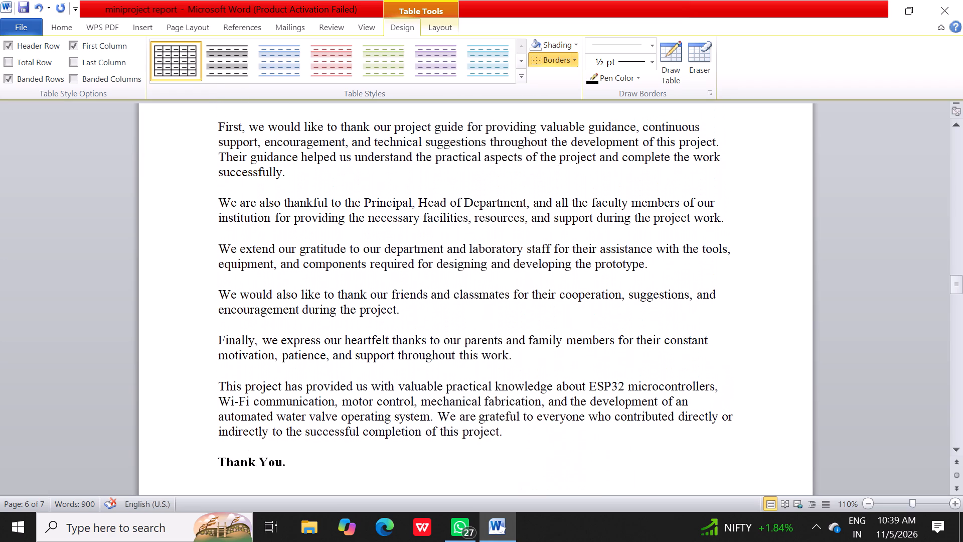
pyautogui.scroll(3, 506, 352)
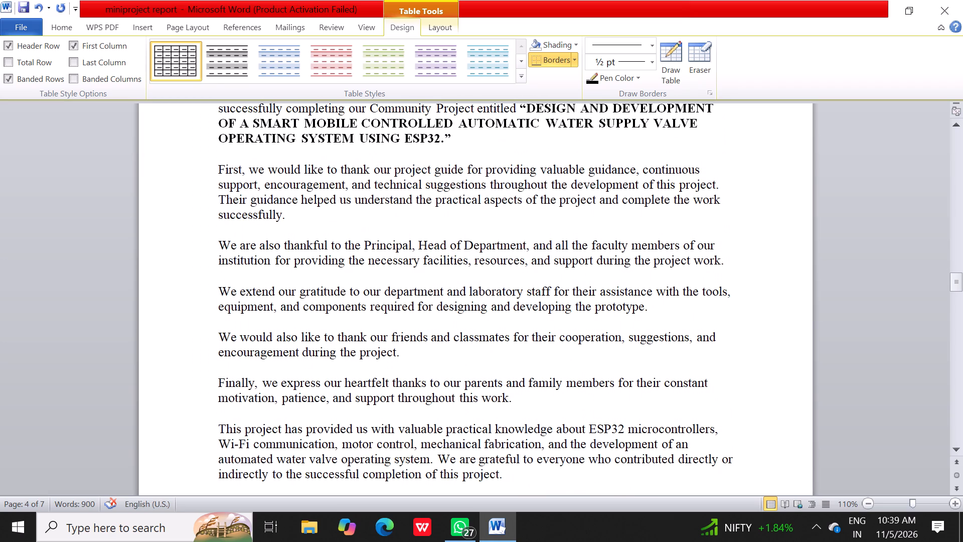
# Review the report from the acknowledgement through the Abstract and Introduction sections down to the empty table below 1.5 Applications.
pyautogui.scroll(-3, 385, 392)
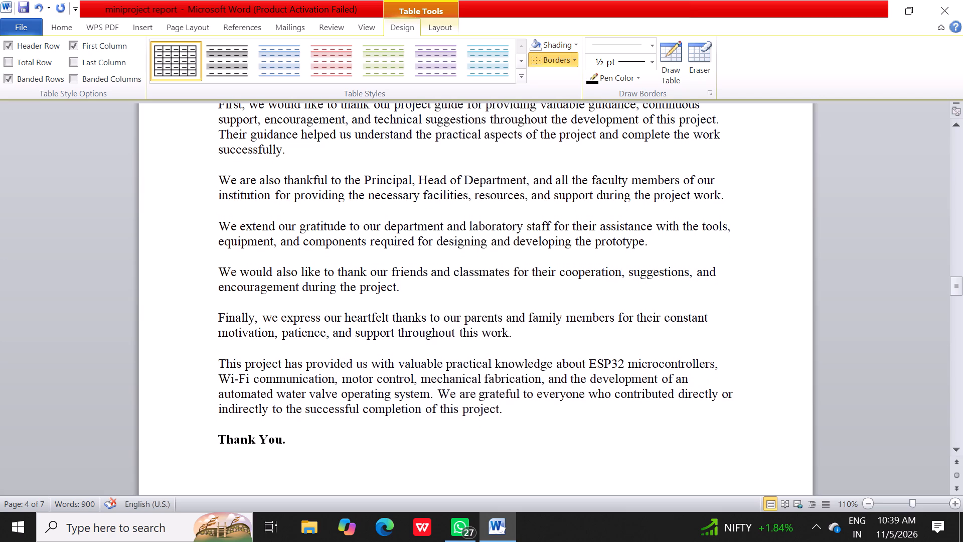
pyautogui.scroll(-5, 385, 392)
pyautogui.scroll(10, 385, 392)
pyautogui.scroll(-17, 385, 392)
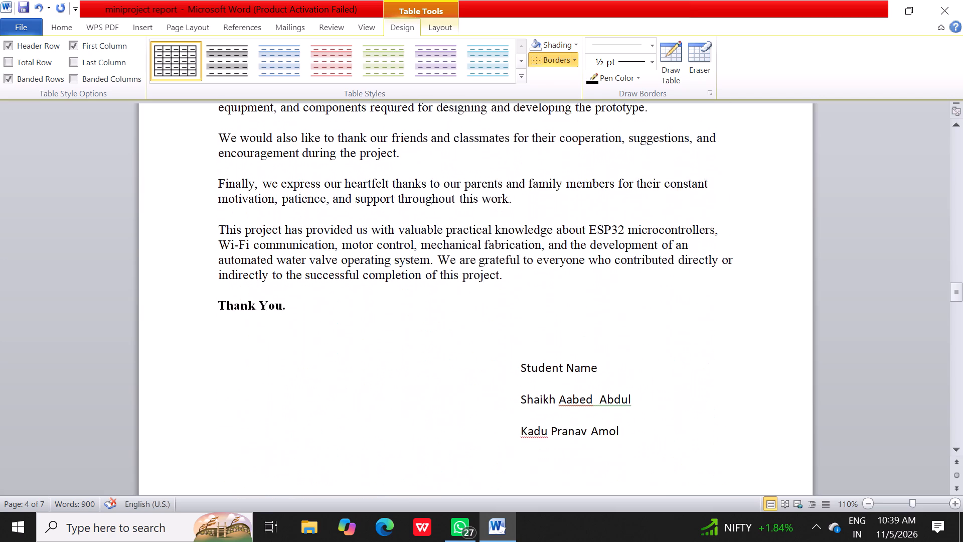
pyautogui.scroll(-20, 385, 392)
pyautogui.scroll(-3, 385, 392)
pyautogui.scroll(-20, 385, 392)
pyautogui.scroll(-20, 385, 392)
pyautogui.scroll(-19, 385, 392)
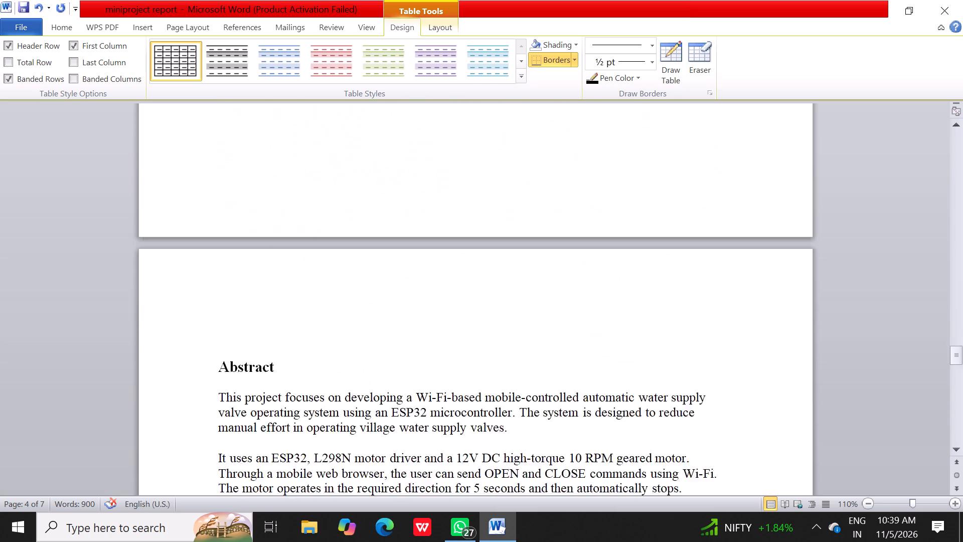
pyautogui.scroll(-20, 385, 392)
pyautogui.scroll(-10, 385, 392)
pyautogui.scroll(-11, 385, 392)
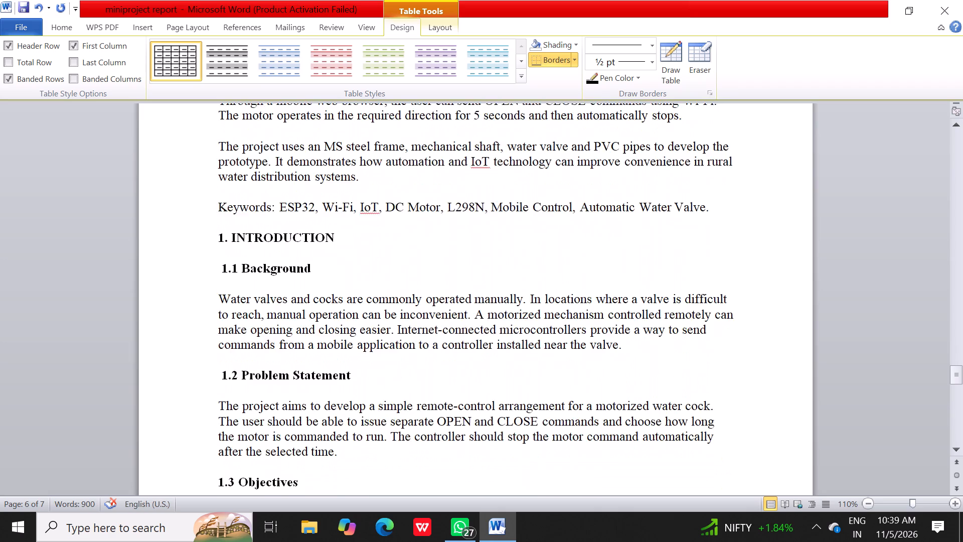
pyautogui.scroll(-16, 385, 392)
pyautogui.scroll(-12, 385, 392)
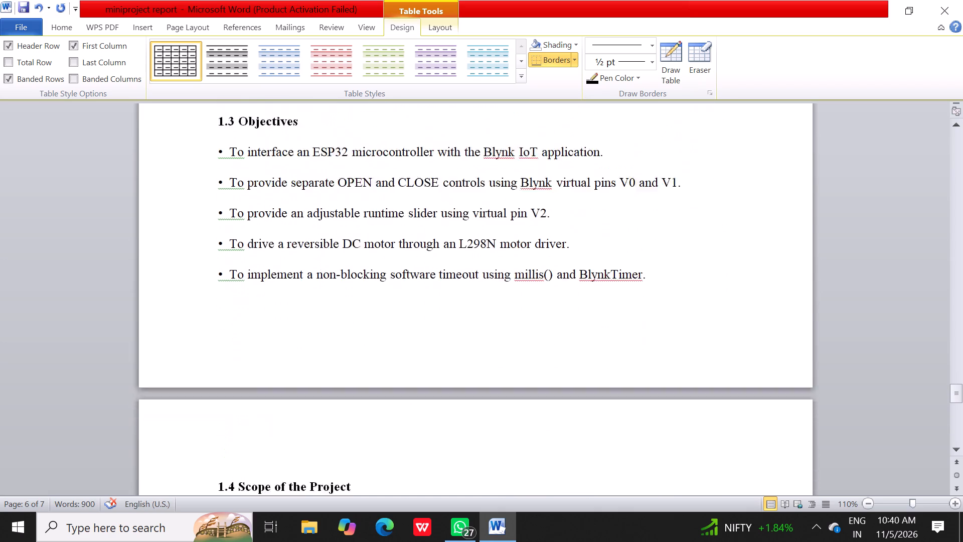
pyautogui.scroll(-12, 385, 392)
pyautogui.scroll(-17, 385, 392)
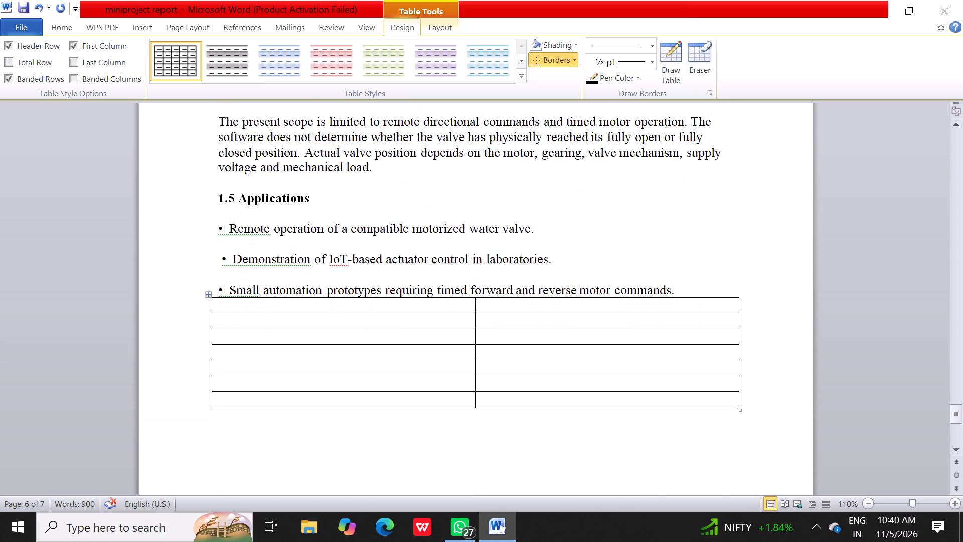
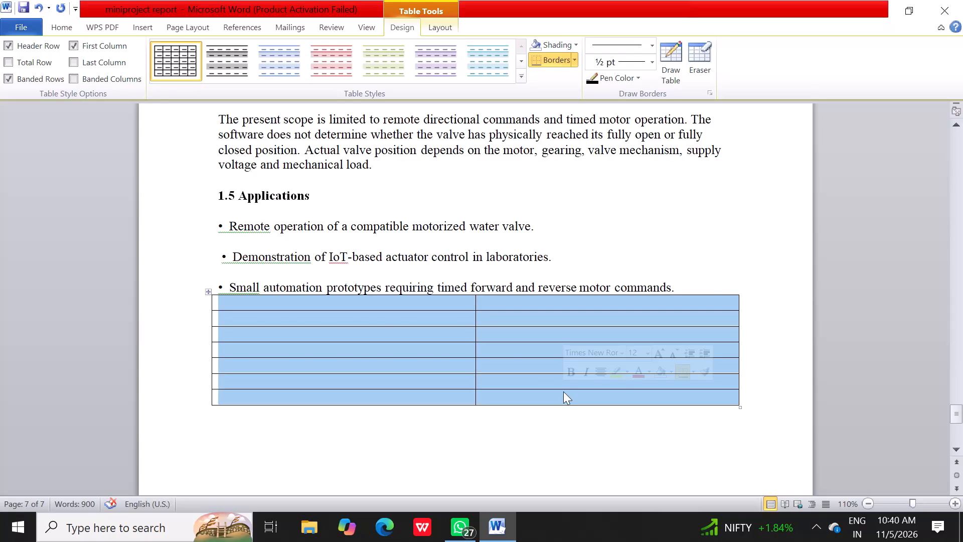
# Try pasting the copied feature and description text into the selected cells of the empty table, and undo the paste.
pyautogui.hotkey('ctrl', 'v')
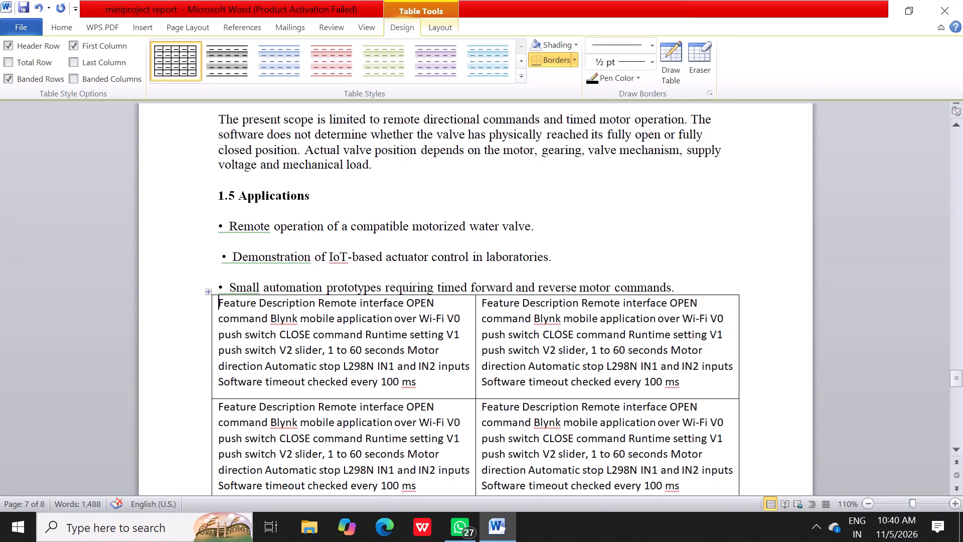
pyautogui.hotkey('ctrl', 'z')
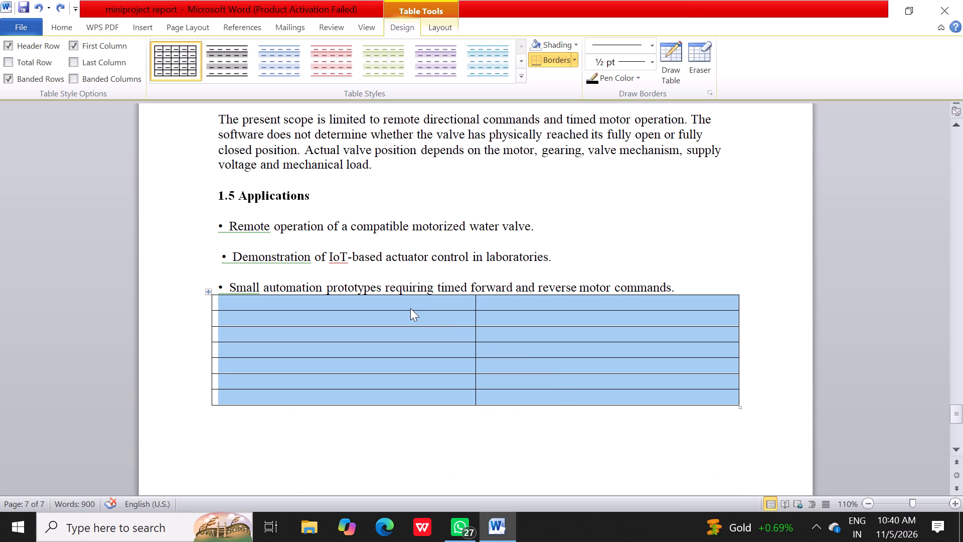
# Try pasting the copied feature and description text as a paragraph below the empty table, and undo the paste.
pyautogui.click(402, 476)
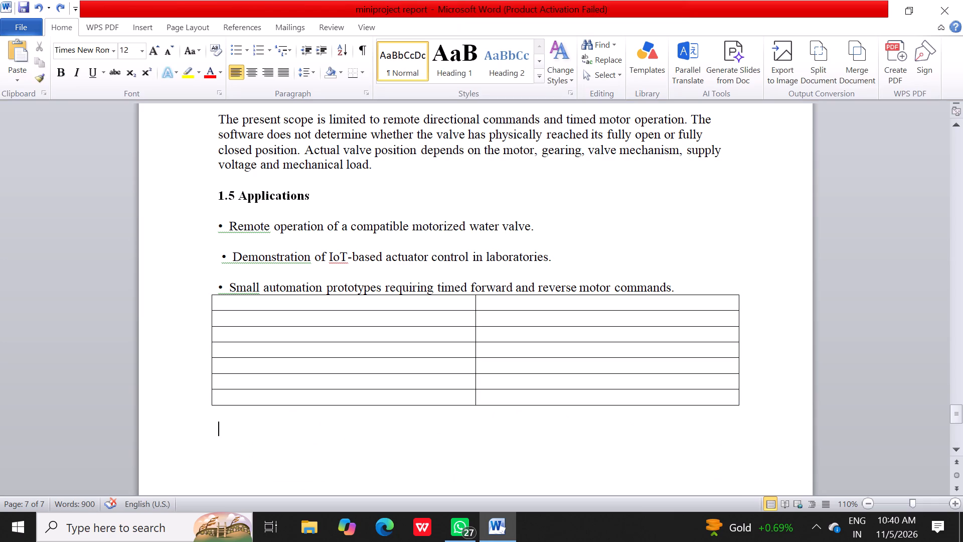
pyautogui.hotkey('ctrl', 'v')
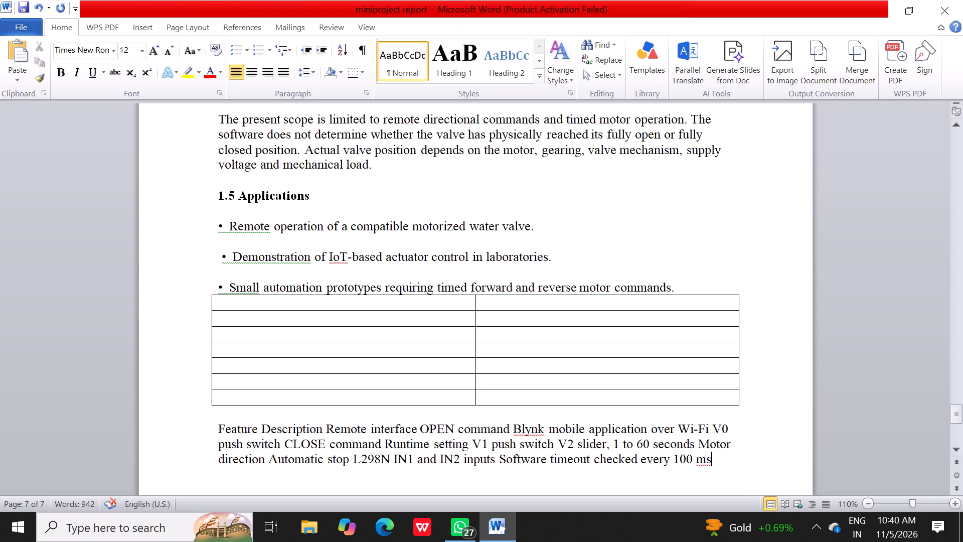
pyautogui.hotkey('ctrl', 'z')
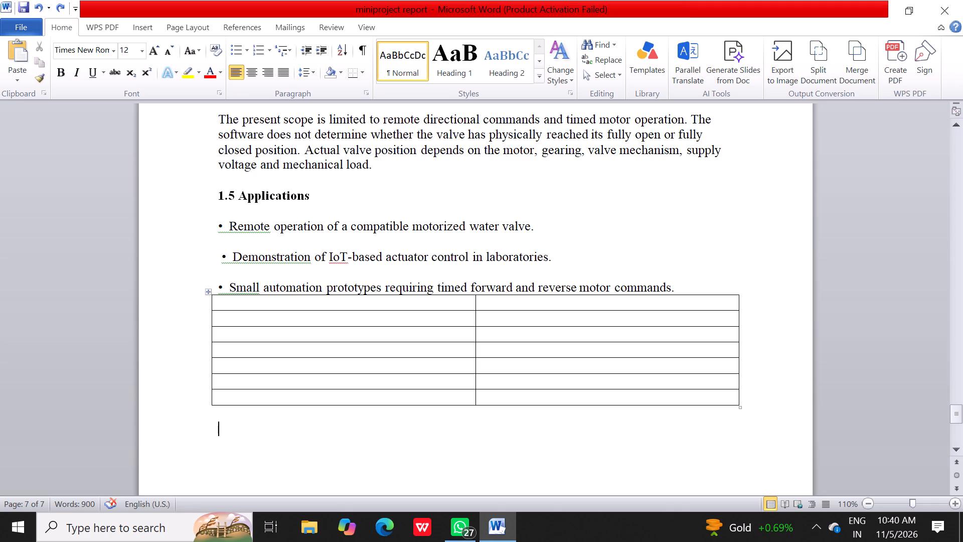
# Delete the empty two-column table below the last bullet of the 1.5 Applications section.
pyautogui.rightClick(207, 295)
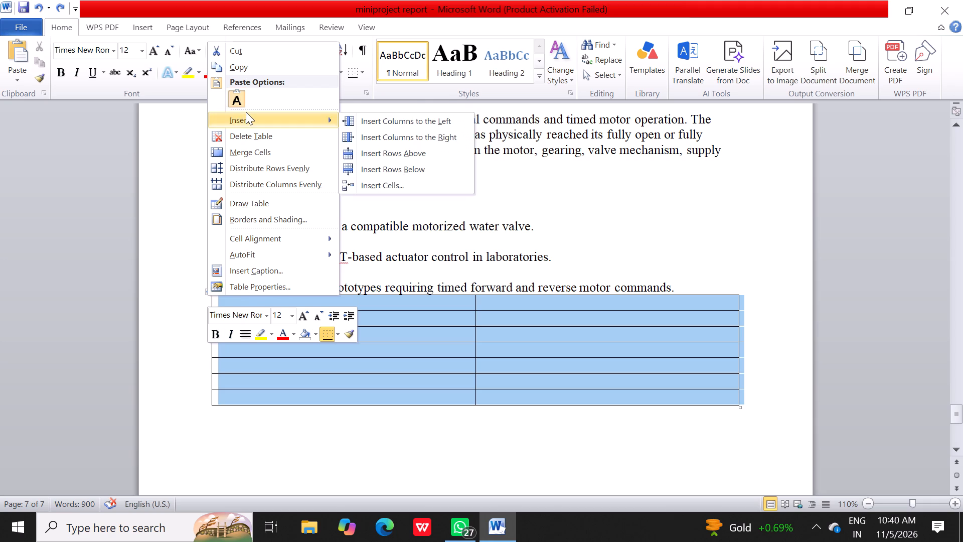
pyautogui.press('BackSpace')
pyautogui.press('Delete')
pyautogui.press('Delete')
pyautogui.press('Delete')
pyautogui.press('Delete')
pyautogui.press('Delete')
pyautogui.press('Delete')
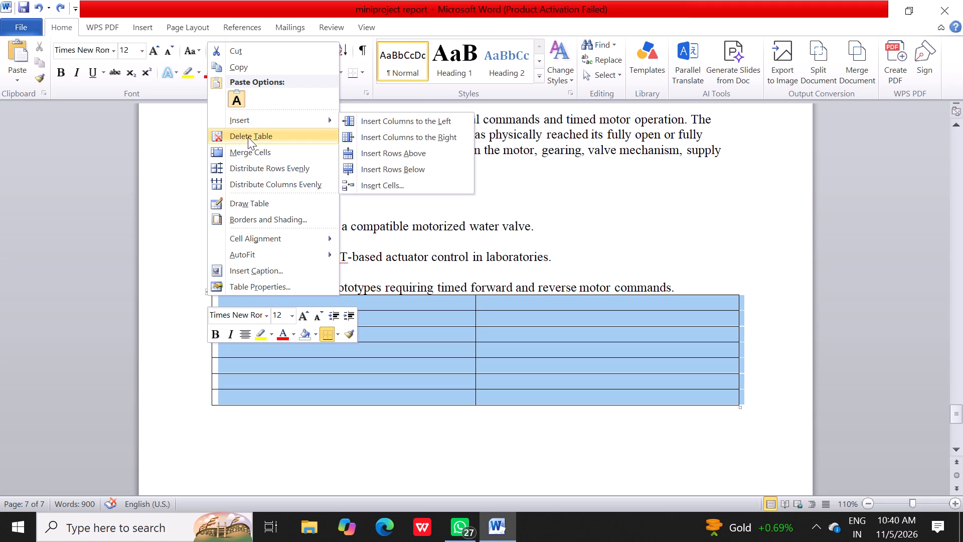
pyautogui.click(267, 142)
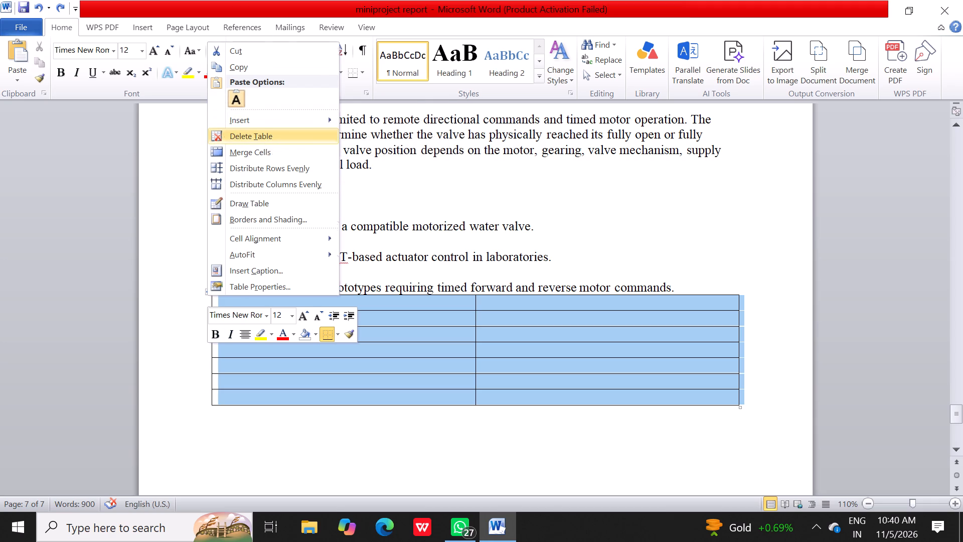
pyautogui.scroll(-20, 355, 423)
pyautogui.scroll(-8, 355, 423)
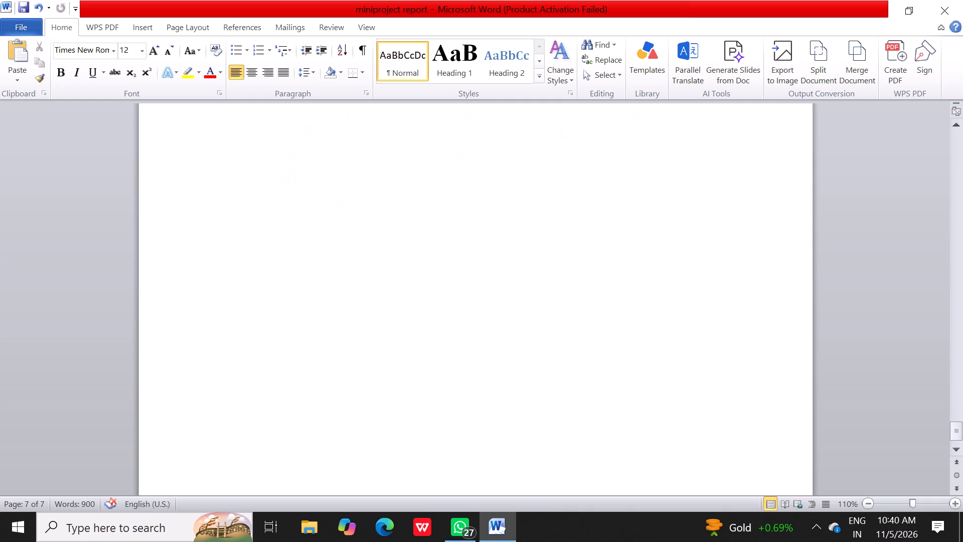
pyautogui.scroll(8, 367, 462)
pyautogui.scroll(14, 367, 462)
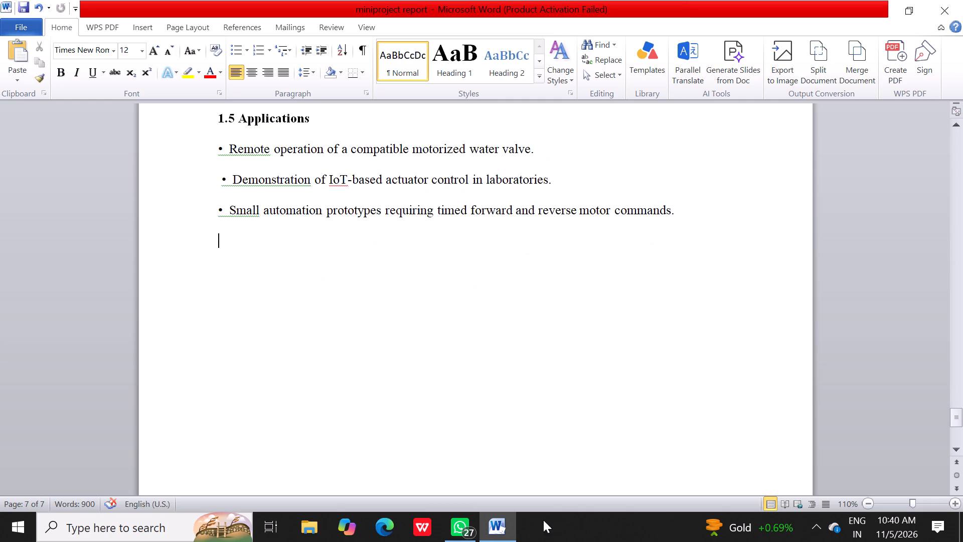
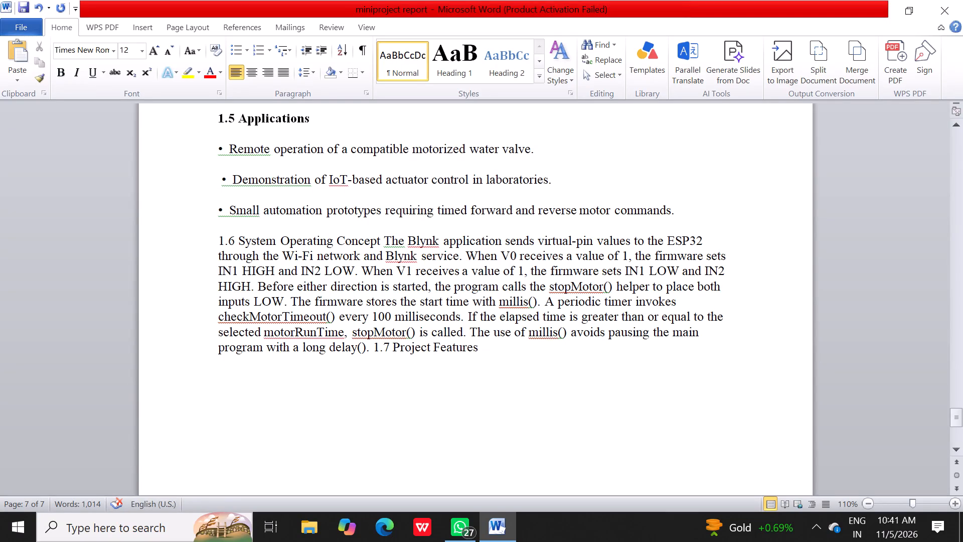
# Place the insertion point directly before the 1.7 Project Features text at the end of the 1.6 System Operating Concept paragraph.
pyautogui.click(375, 342)
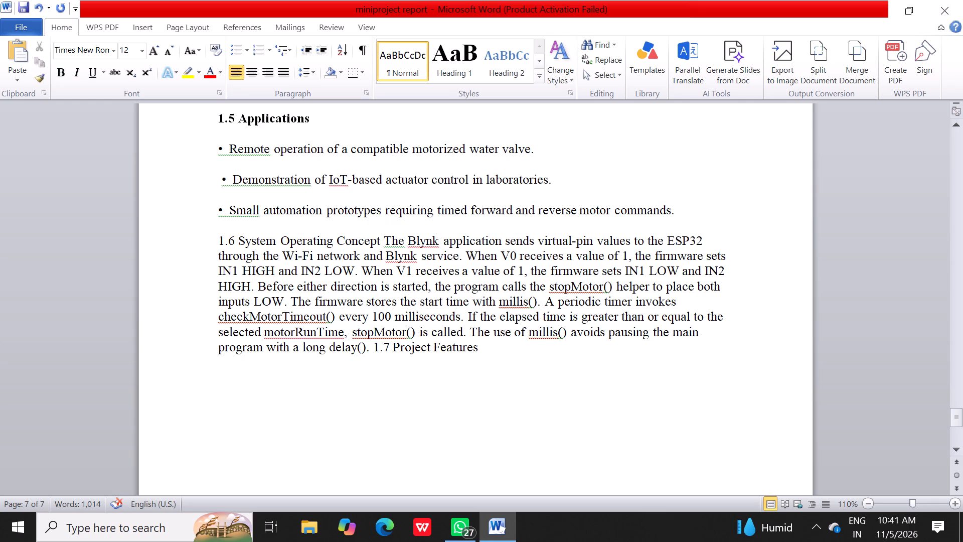
# Put the "1.7 Project Features" heading on its own line and make it bold.
pyautogui.press('Return')
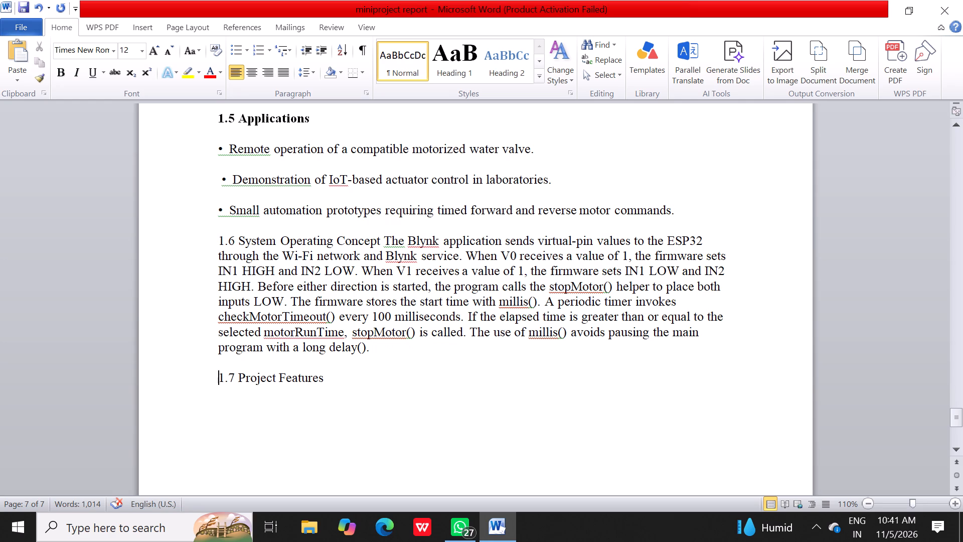
pyautogui.moveTo(216, 372); pyautogui.dragTo(344, 386)
pyautogui.click(349, 370)
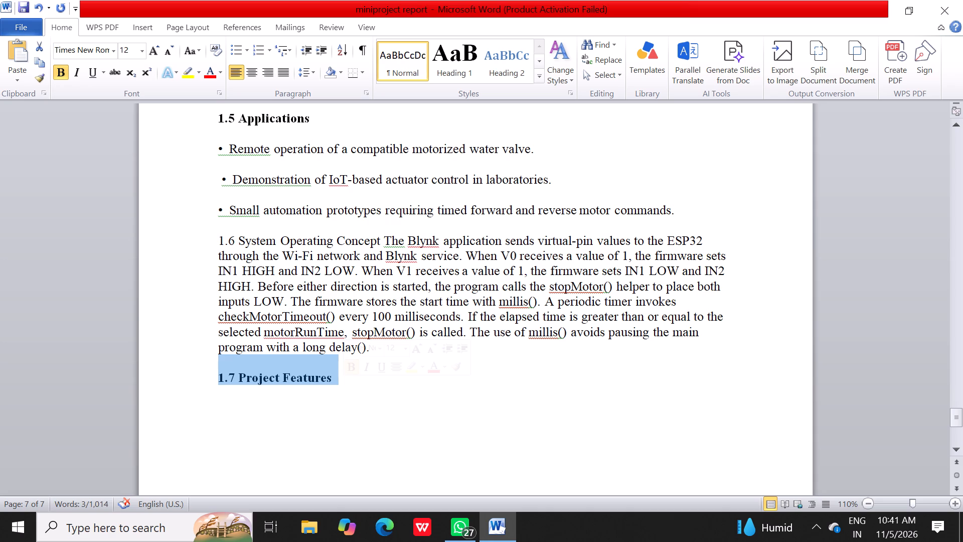
# Separate the "1.6 System Operating Concept" heading from its body text and make the heading bold.
pyautogui.click(384, 241)
pyautogui.press('Return')
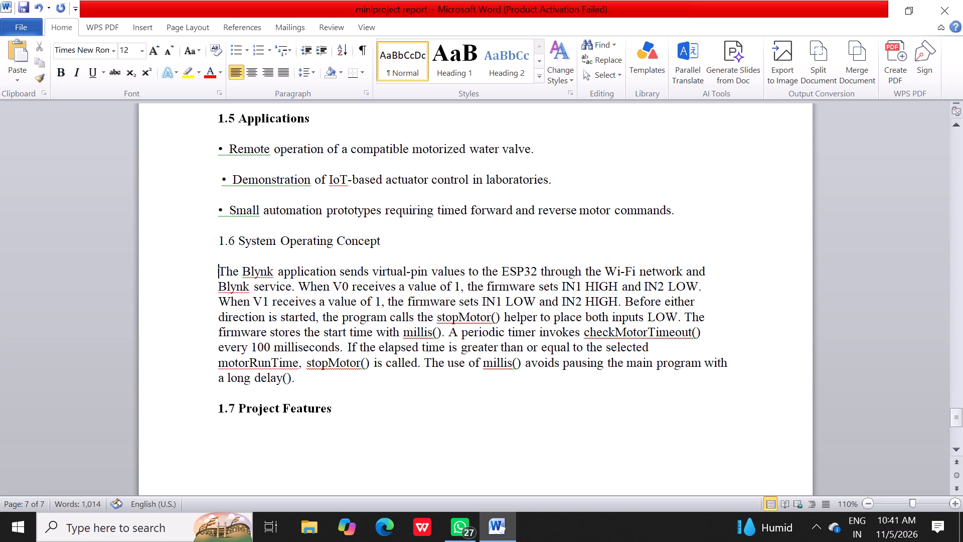
pyautogui.moveTo(215, 240); pyautogui.dragTo(527, 220)
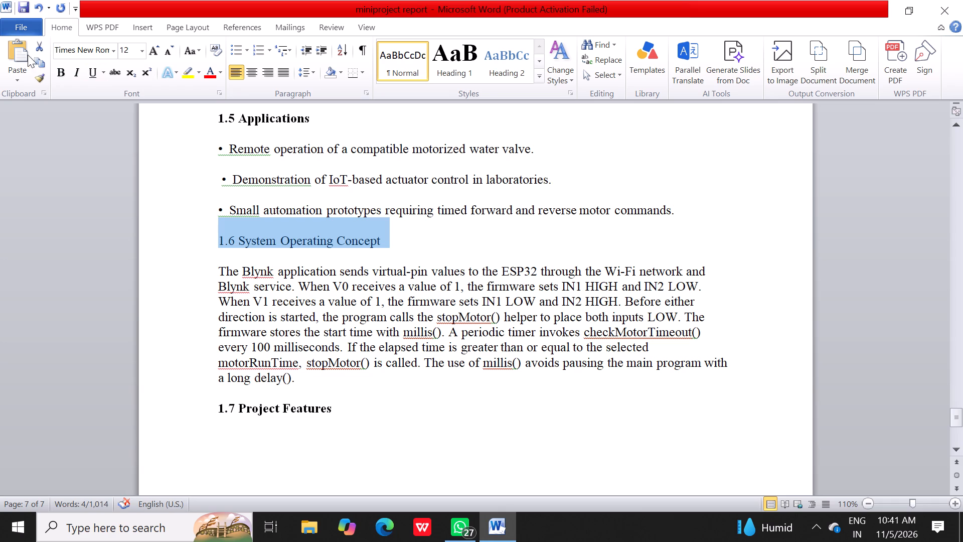
pyautogui.click(64, 68)
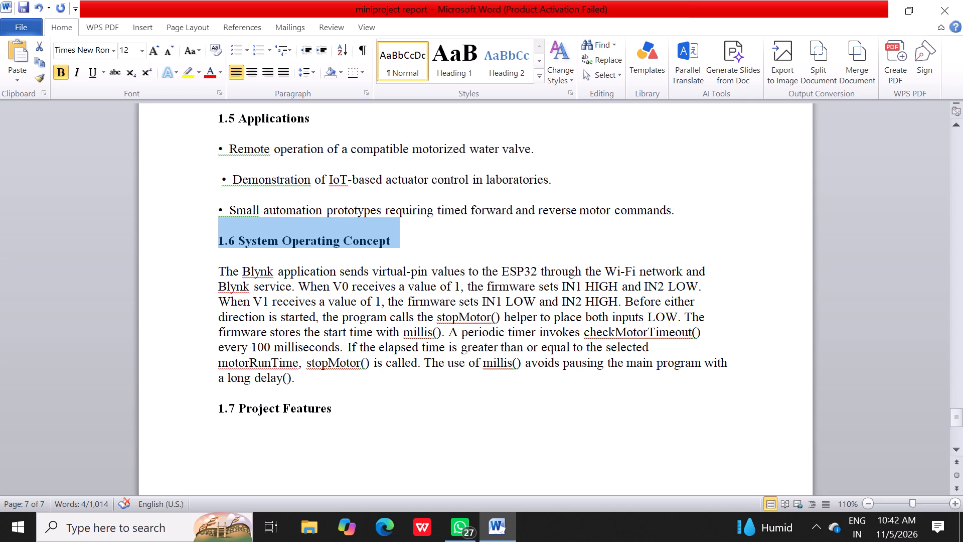
# Split the 1.6 body text into two paragraphs, starting the second at "The firmware stores the start time".
pyautogui.click(681, 316)
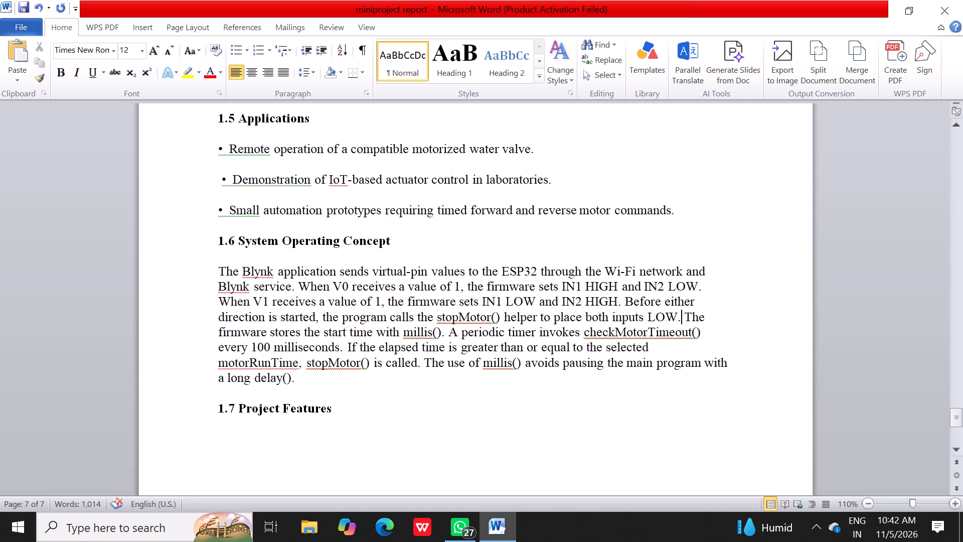
pyautogui.press('Return')
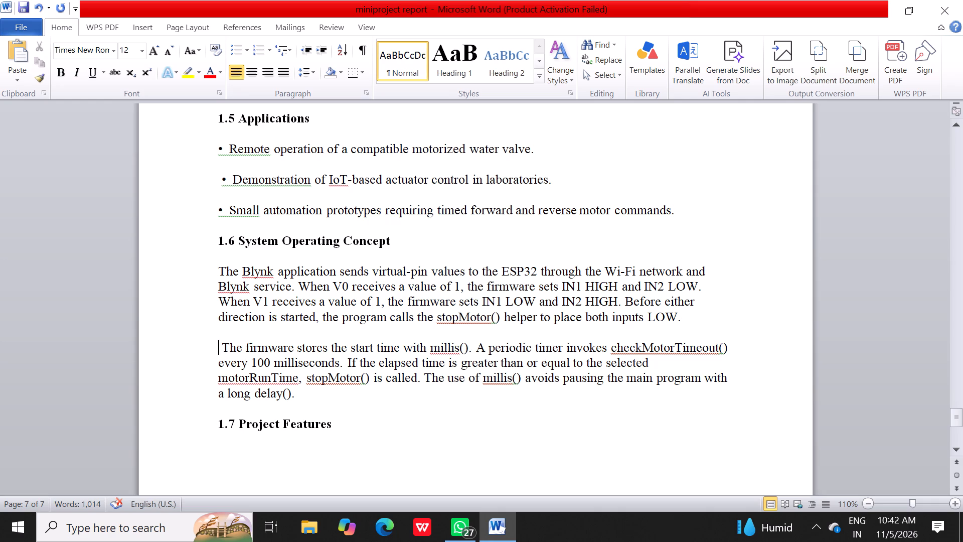
pyautogui.press('space')
pyautogui.press('space')
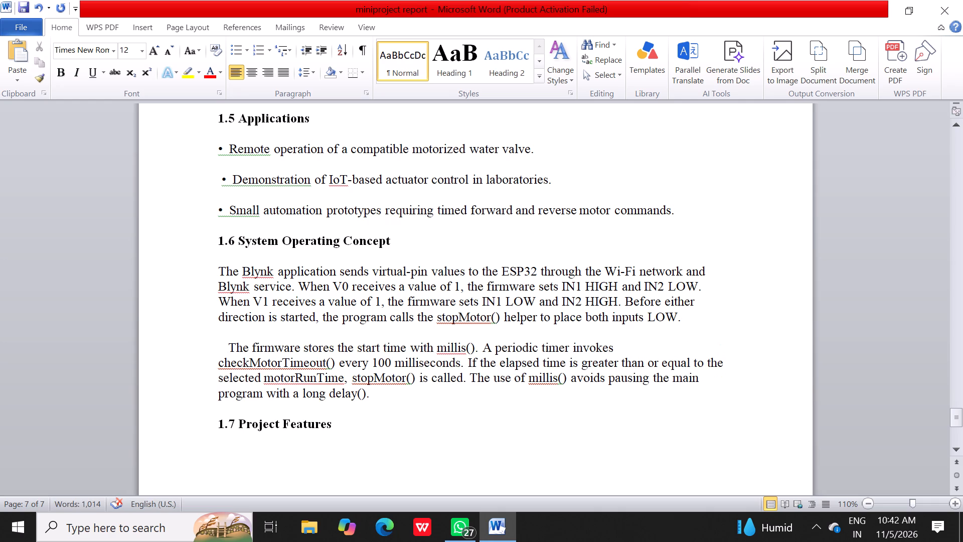
pyautogui.press('space')
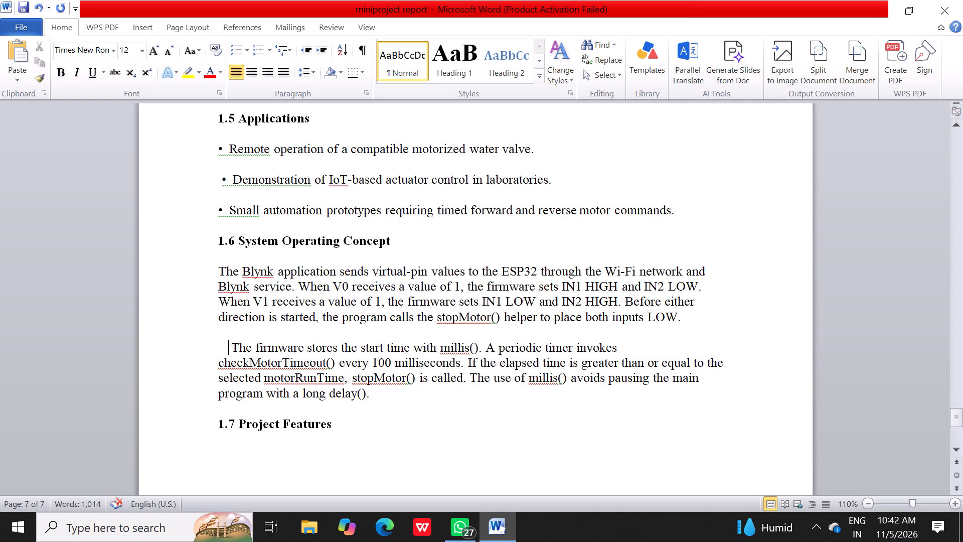
pyautogui.press('BackSpace')
pyautogui.press('BackSpace')
pyautogui.press('BackSpace')
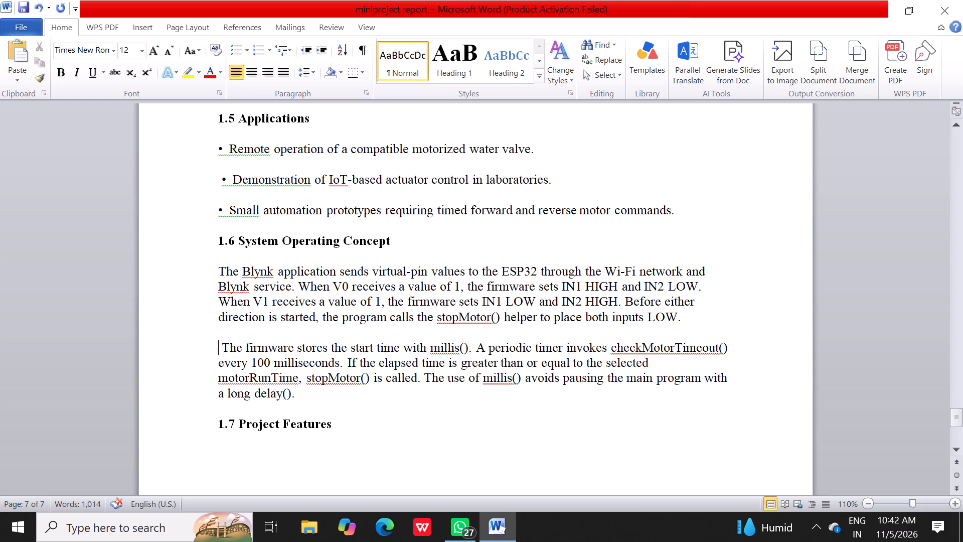
pyautogui.press('BackSpace')
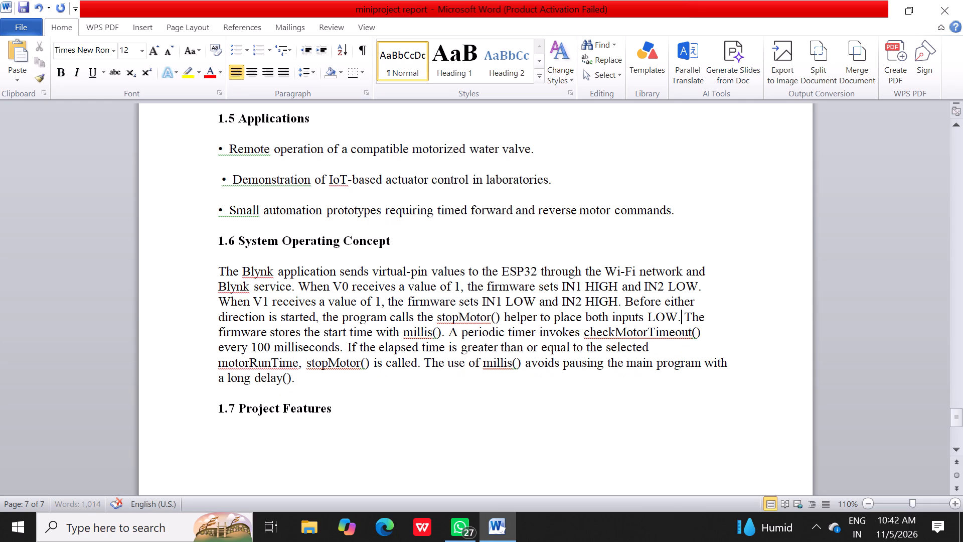
pyautogui.press('Return')
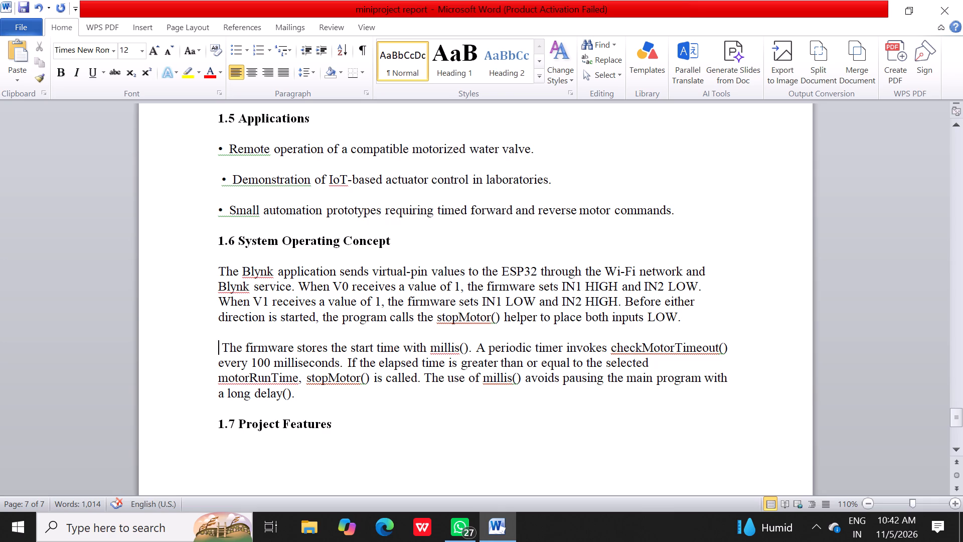
# Justify both body paragraphs of the 1.6 System Operating Concept section.
pyautogui.click(281, 73)
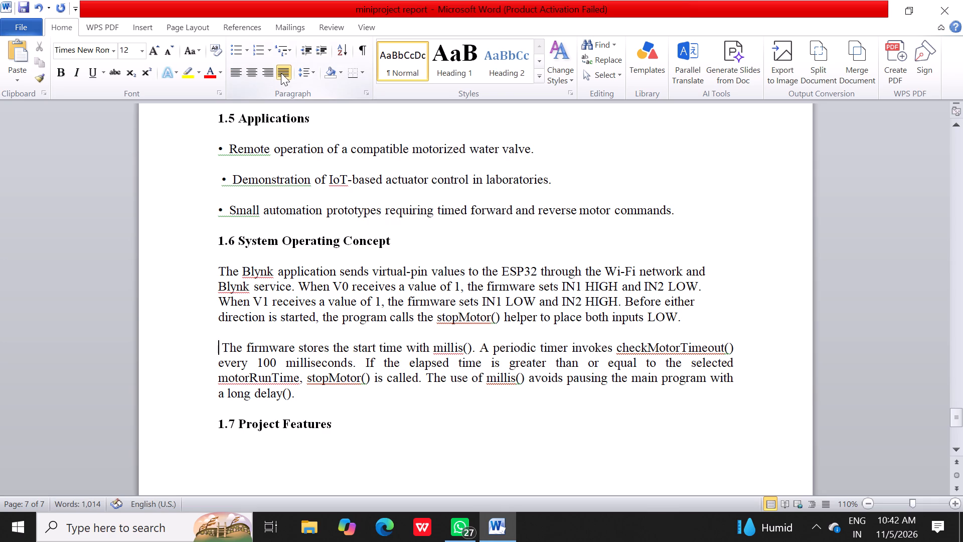
pyautogui.click(219, 267)
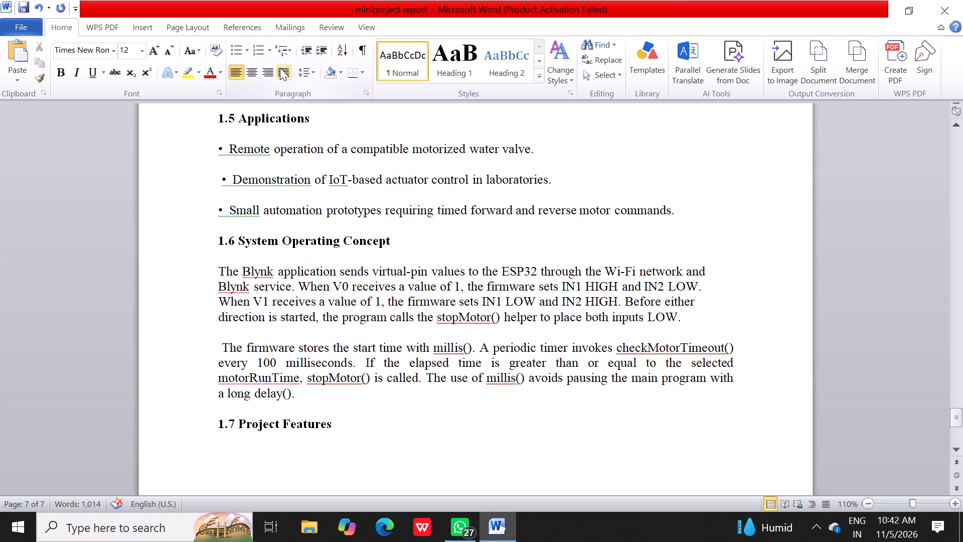
pyautogui.click(280, 68)
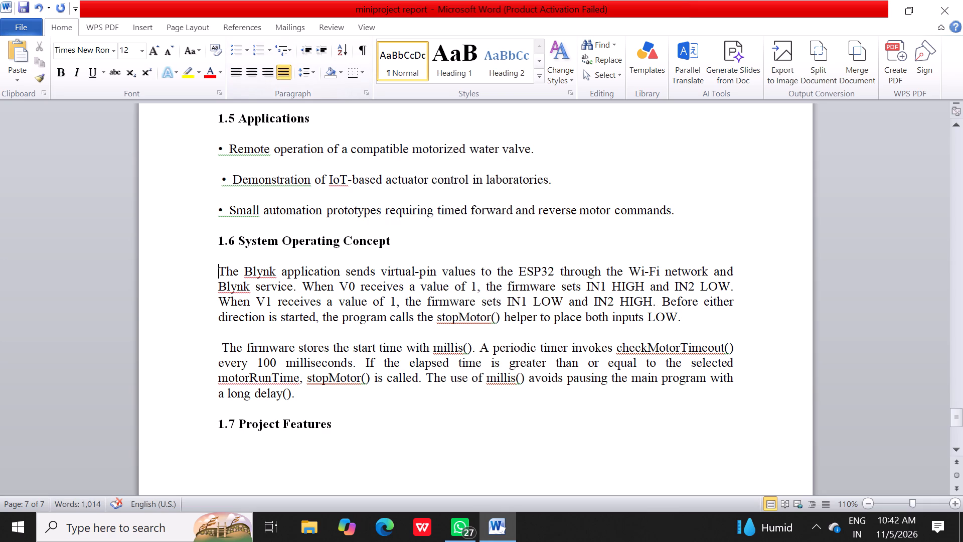
# Justify the body paragraph under 1.1 Background in the Introduction.
pyautogui.scroll(20, 289, 237)
pyautogui.scroll(11, 289, 237)
pyautogui.scroll(-1, 289, 237)
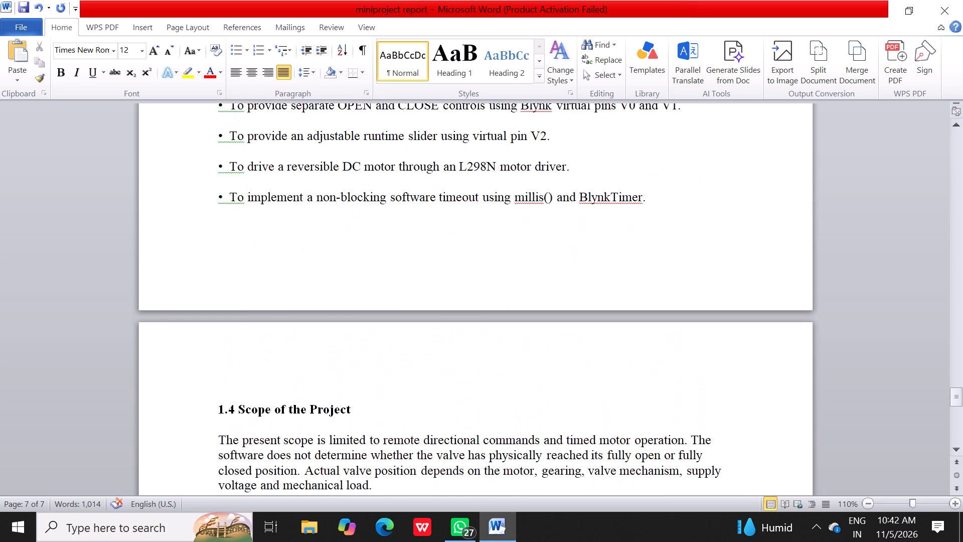
pyautogui.scroll(-1, 289, 237)
pyautogui.scroll(12, 289, 237)
pyautogui.scroll(10, 289, 237)
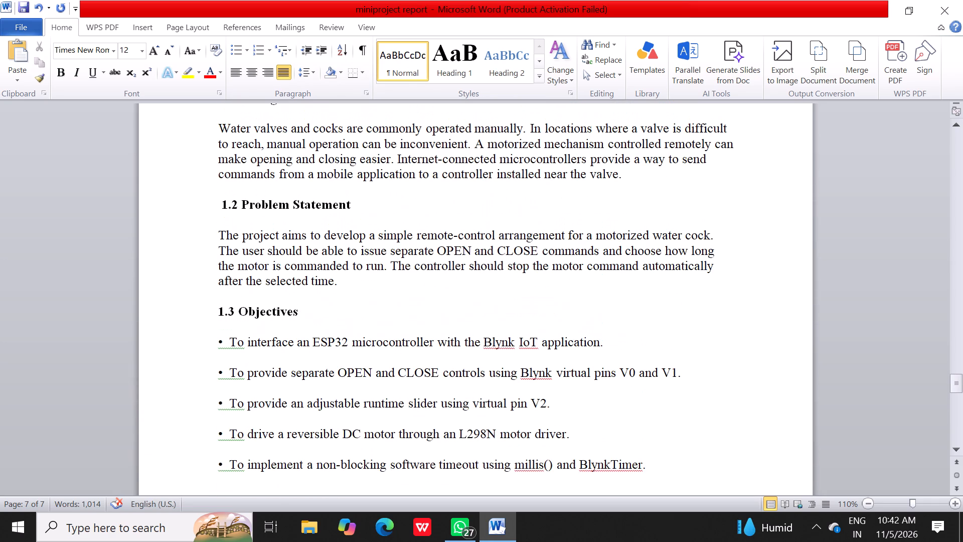
pyautogui.scroll(6, 265, 249)
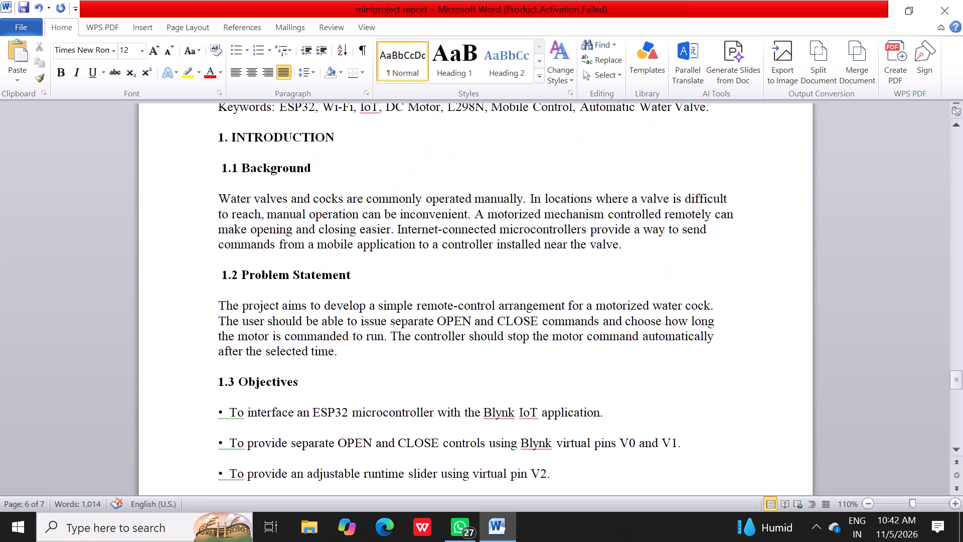
pyautogui.scroll(4, 214, 198)
pyautogui.scroll(-1, 214, 198)
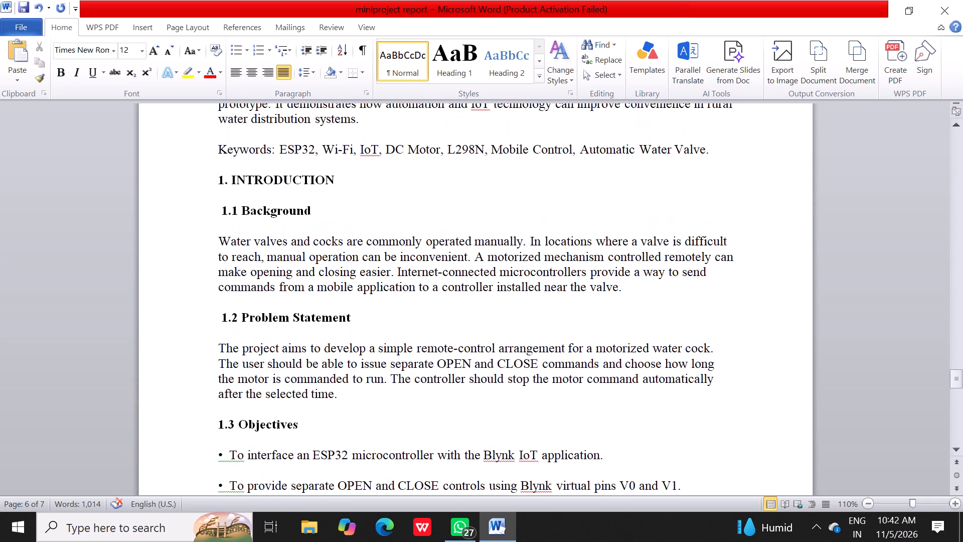
pyautogui.moveTo(214, 235); pyautogui.dragTo(635, 295)
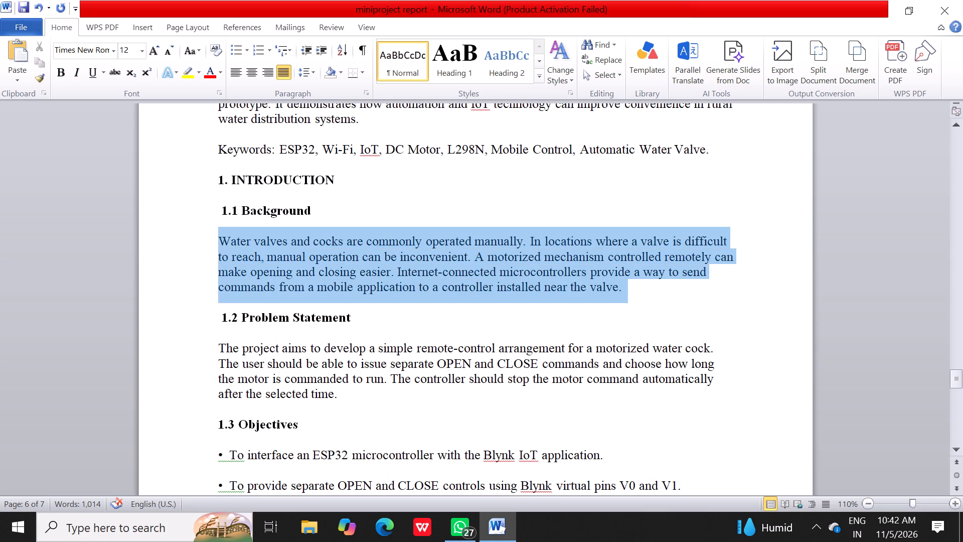
pyautogui.moveTo(635, 295); pyautogui.dragTo(714, 283)
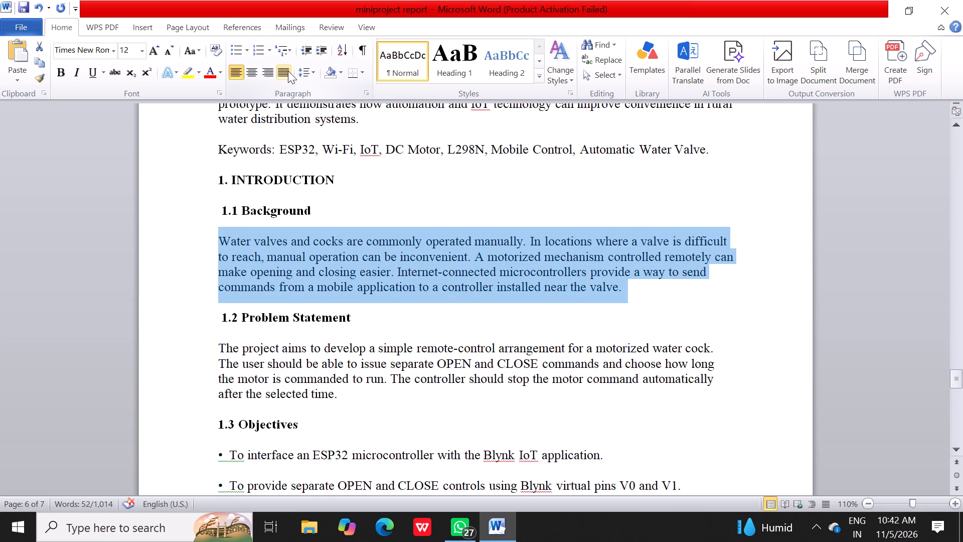
pyautogui.click(288, 71)
# Justify all the Abstract paragraphs, including the Keywords line.
pyautogui.scroll(9, 355, 261)
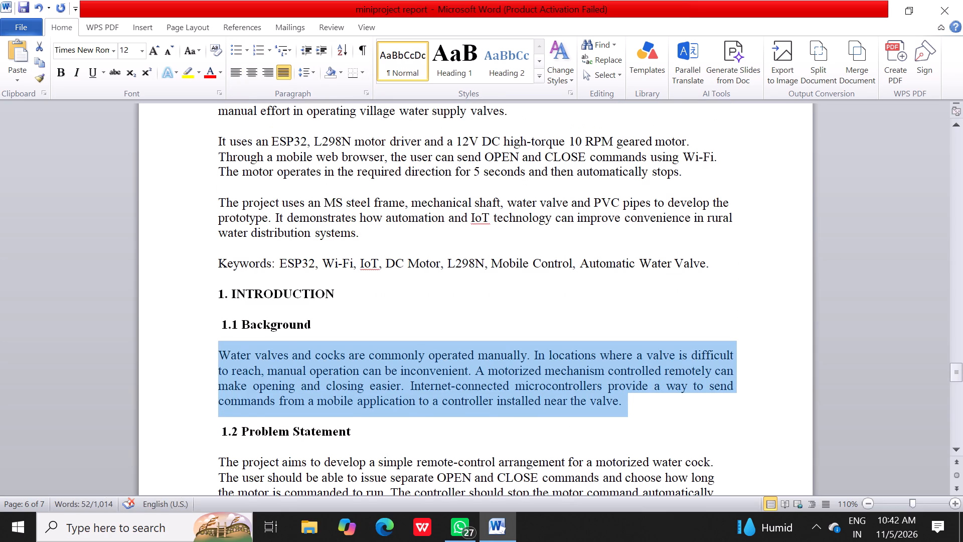
pyautogui.scroll(7, 355, 261)
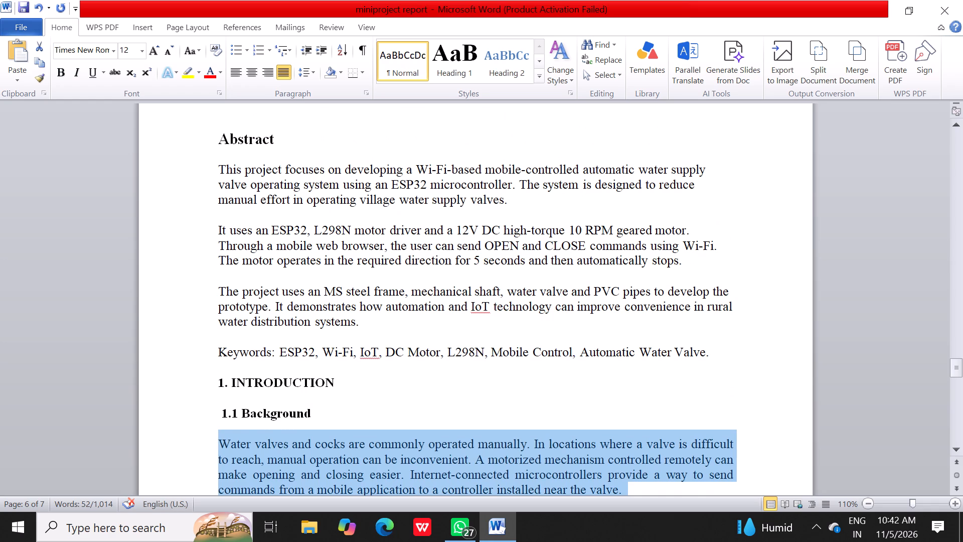
pyautogui.moveTo(213, 171); pyautogui.dragTo(503, 351)
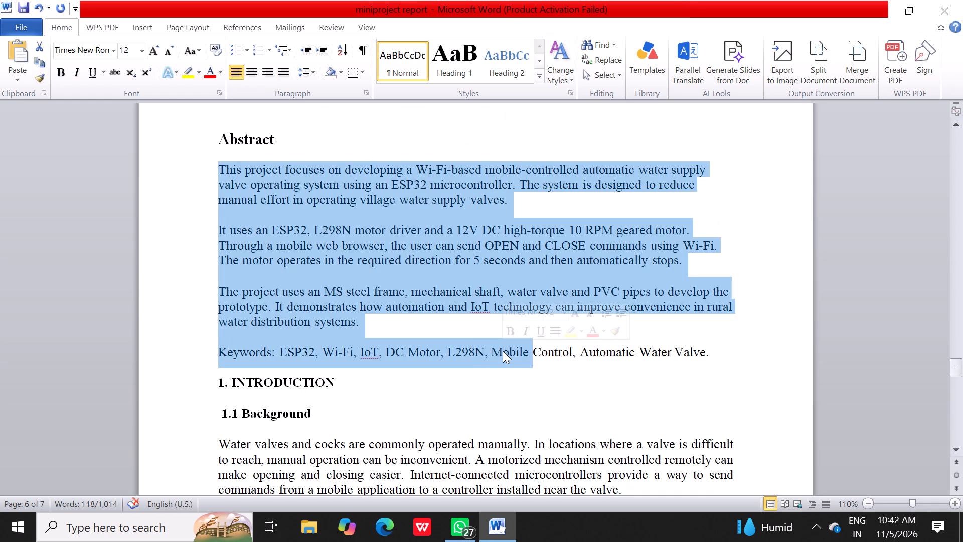
pyautogui.click(287, 73)
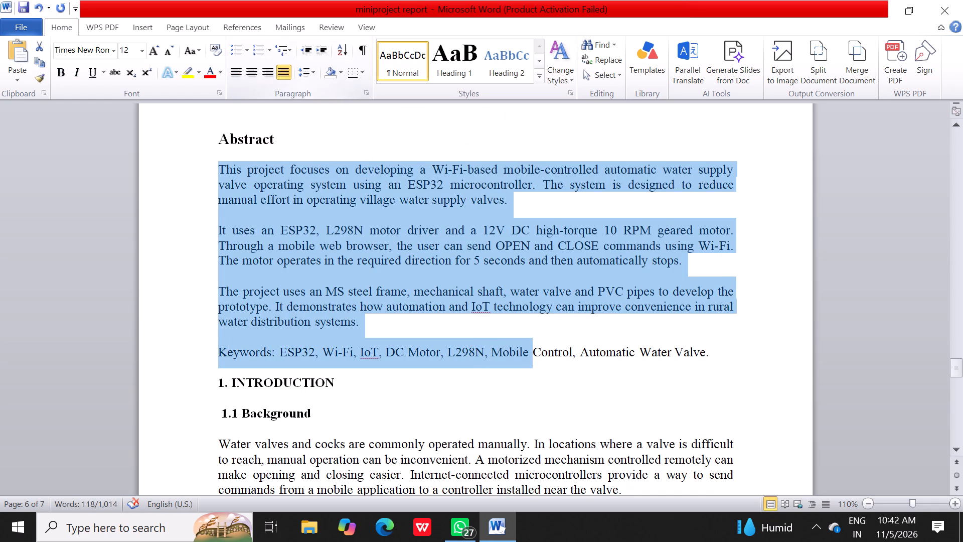
# Justify the Acknowledgement body text from its first paragraph through the "Thank You." line.
pyautogui.scroll(19, 308, 197)
pyautogui.scroll(20, 308, 197)
pyautogui.scroll(18, 308, 197)
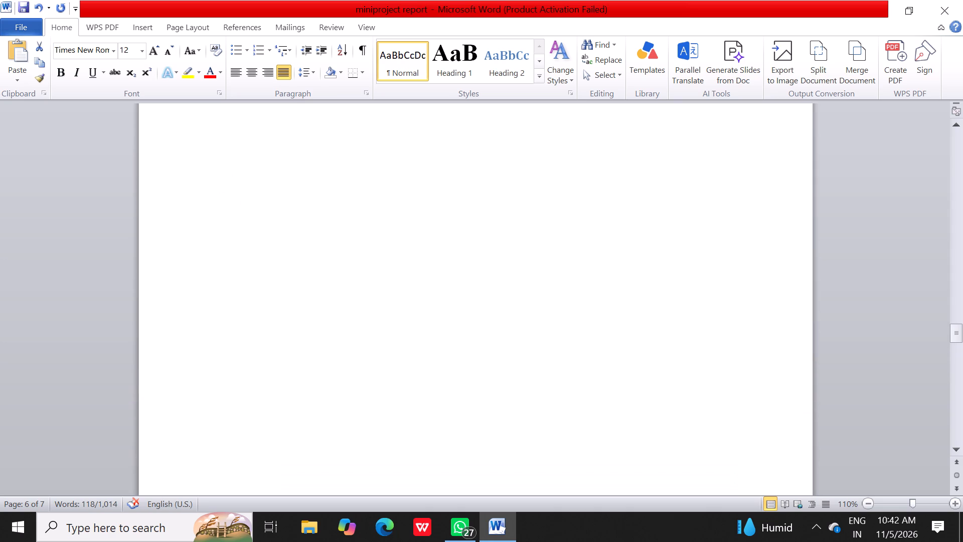
pyautogui.scroll(20, 308, 197)
pyautogui.scroll(20, 308, 197)
pyautogui.scroll(20, 308, 197)
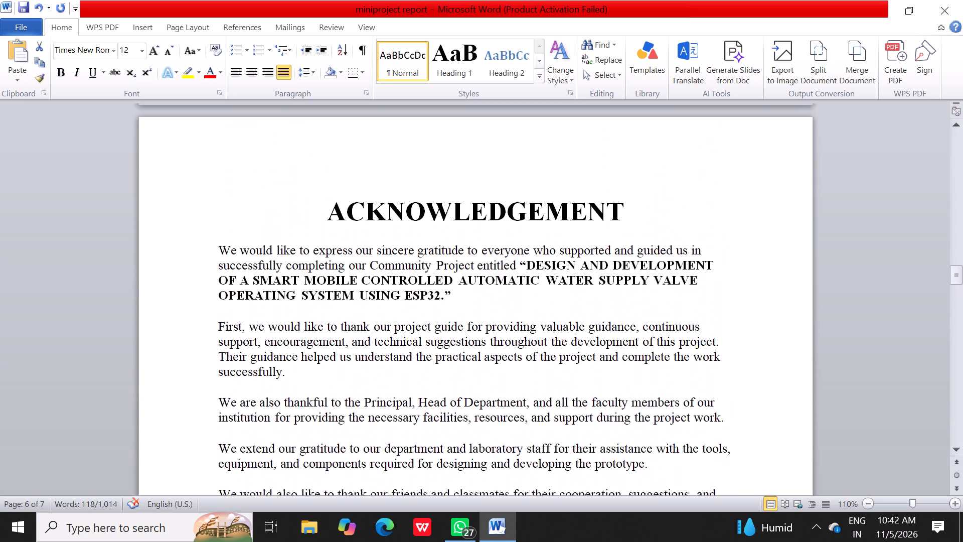
pyautogui.scroll(3, 308, 197)
pyautogui.scroll(-3, 308, 197)
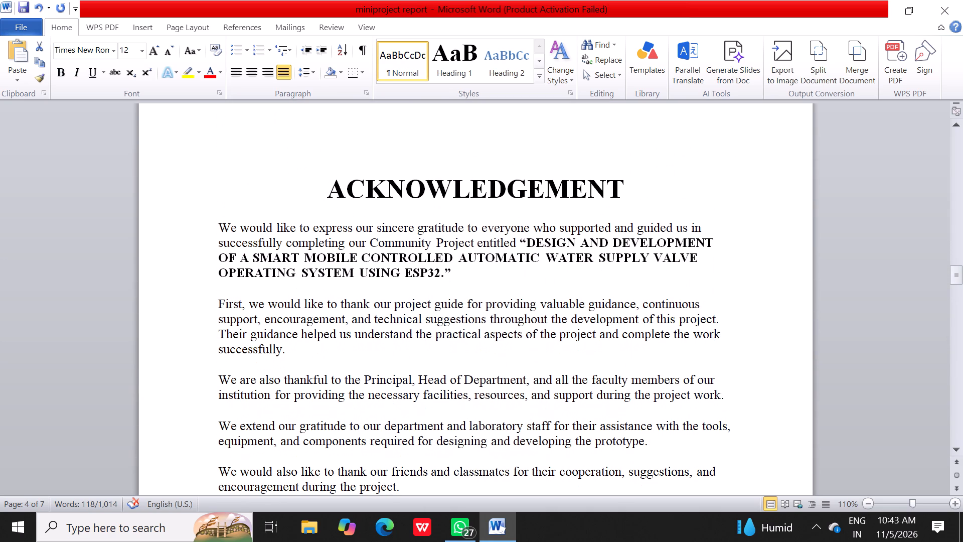
pyautogui.moveTo(213, 222); pyautogui.dragTo(657, 471)
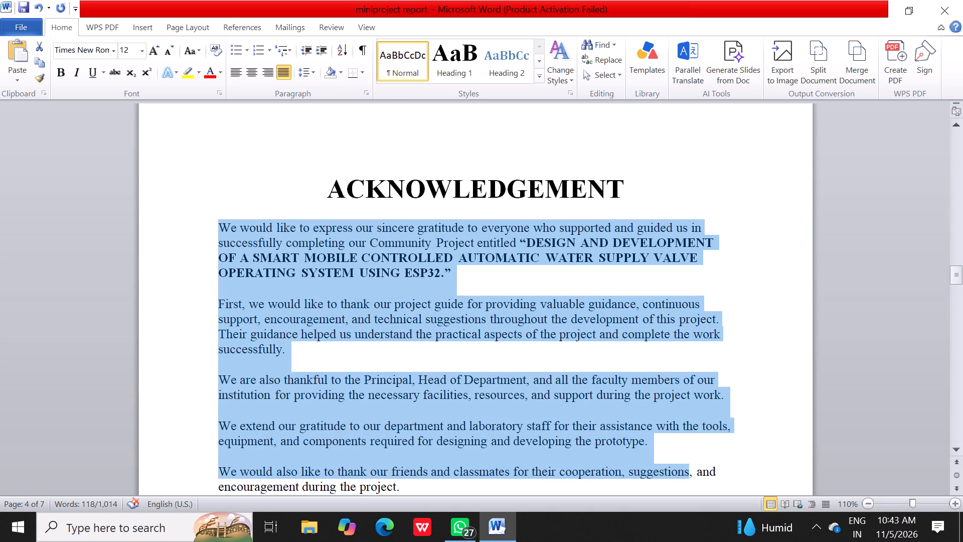
pyautogui.moveTo(657, 471); pyautogui.dragTo(703, 476)
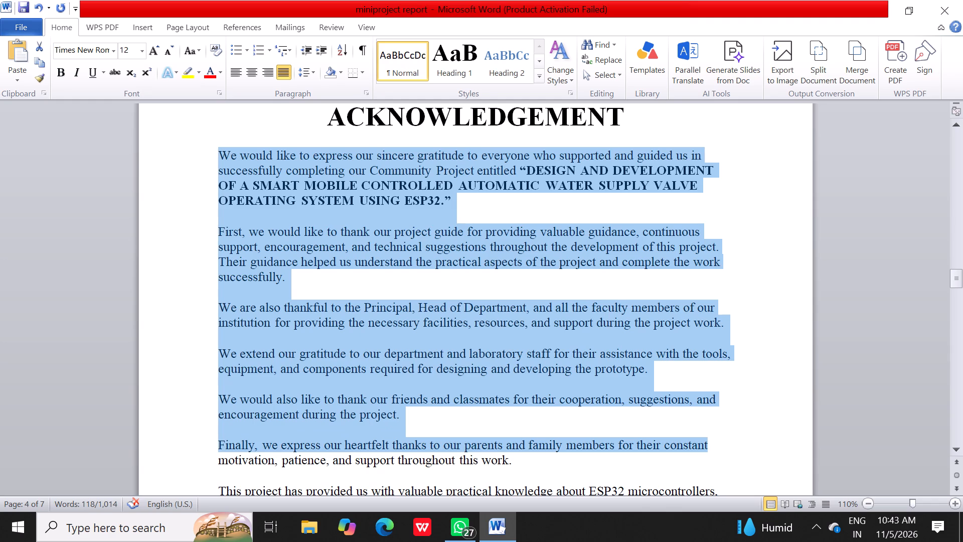
pyautogui.moveTo(703, 476); pyautogui.dragTo(543, 192)
pyautogui.click(283, 73)
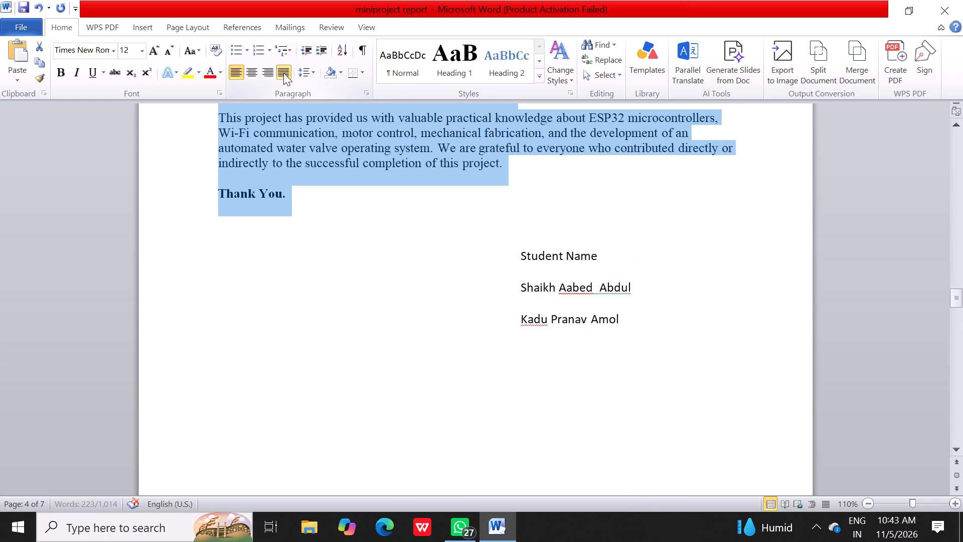
pyautogui.scroll(20, 325, 181)
pyautogui.scroll(20, 325, 181)
pyautogui.scroll(20, 325, 181)
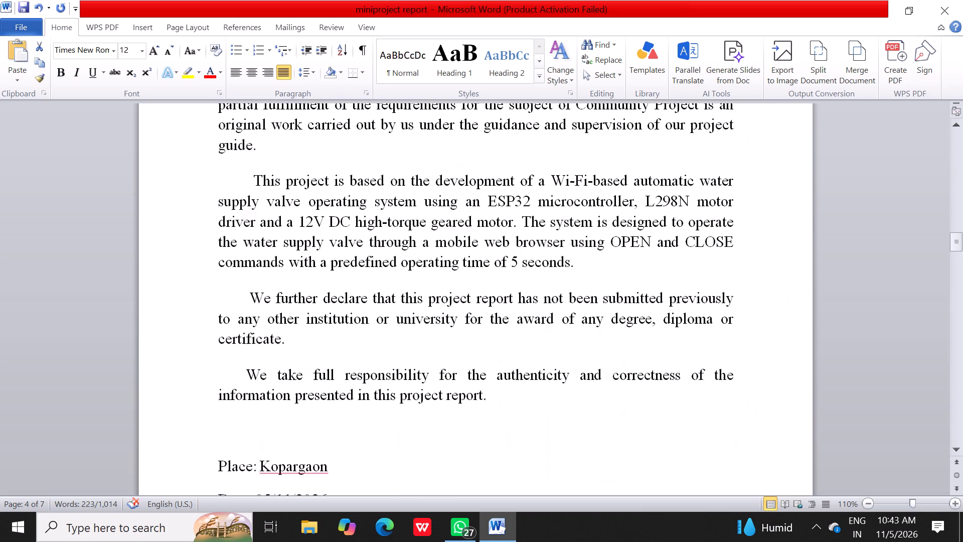
pyautogui.scroll(15, 325, 181)
pyautogui.scroll(6, 325, 181)
pyautogui.scroll(-20, 325, 181)
pyautogui.scroll(-20, 325, 181)
pyautogui.scroll(-20, 325, 181)
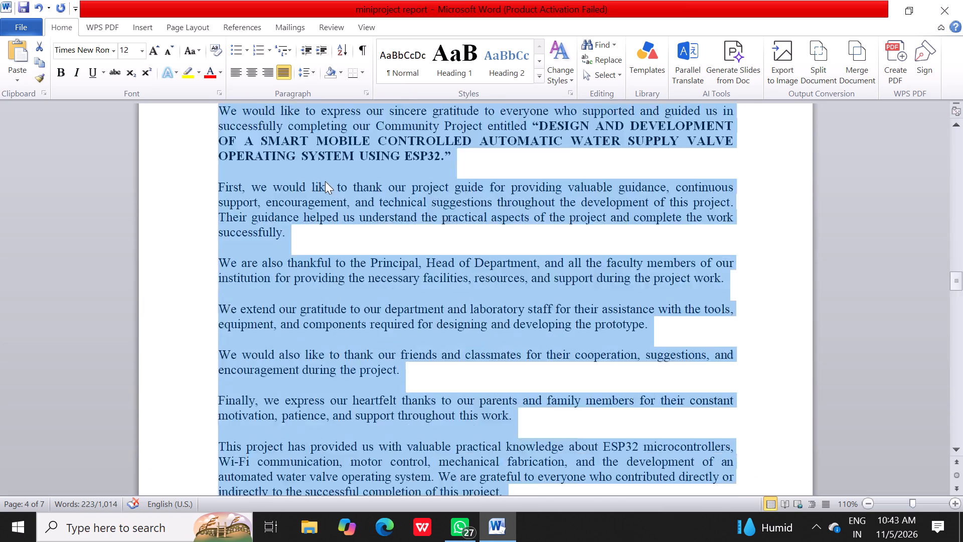
pyautogui.scroll(-20, 325, 181)
pyautogui.scroll(-20, 325, 181)
pyautogui.scroll(-20, 325, 181)
pyautogui.scroll(-20, 325, 181)
pyautogui.scroll(-20, 325, 181)
pyautogui.scroll(-5, 325, 181)
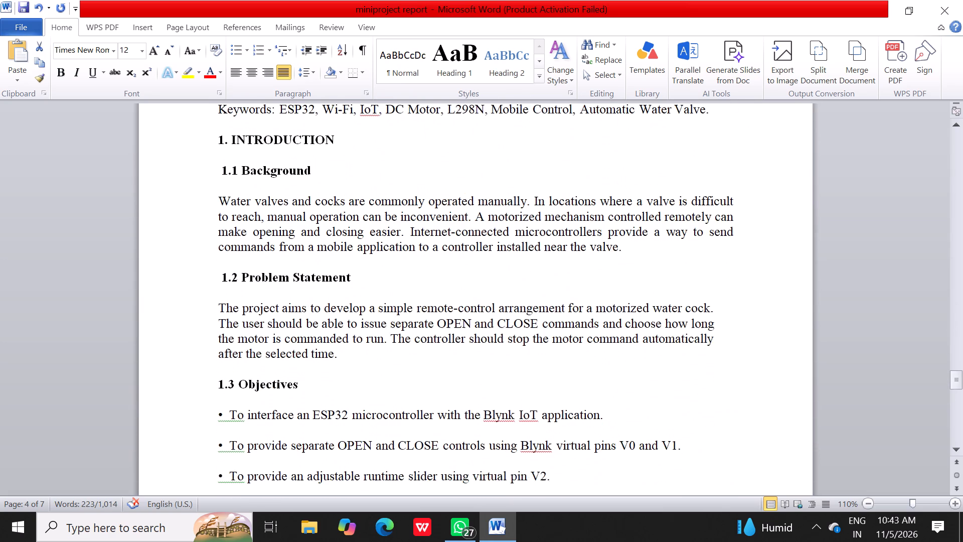
pyautogui.scroll(-14, 325, 181)
pyautogui.scroll(-12, 325, 181)
pyautogui.scroll(-19, 325, 181)
pyautogui.scroll(-11, 325, 181)
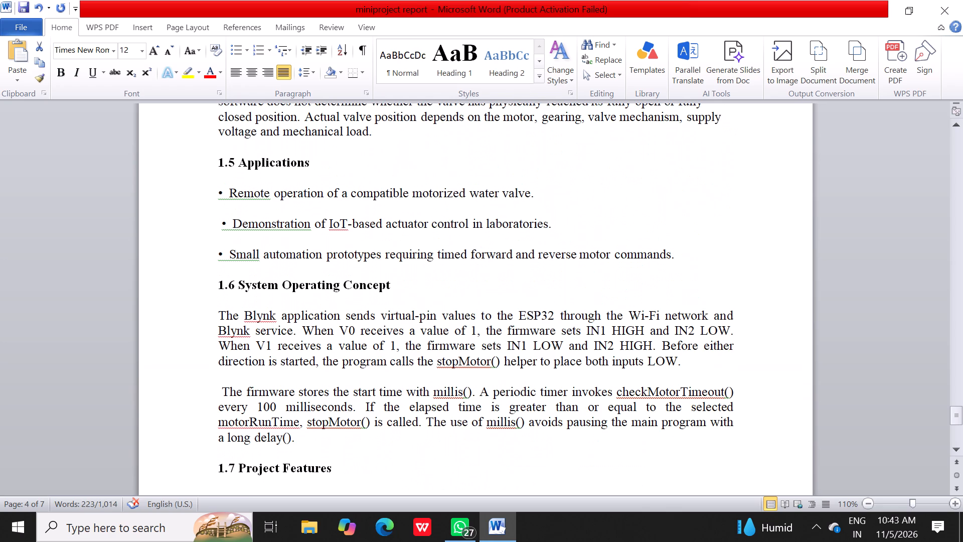
pyautogui.scroll(8, 325, 181)
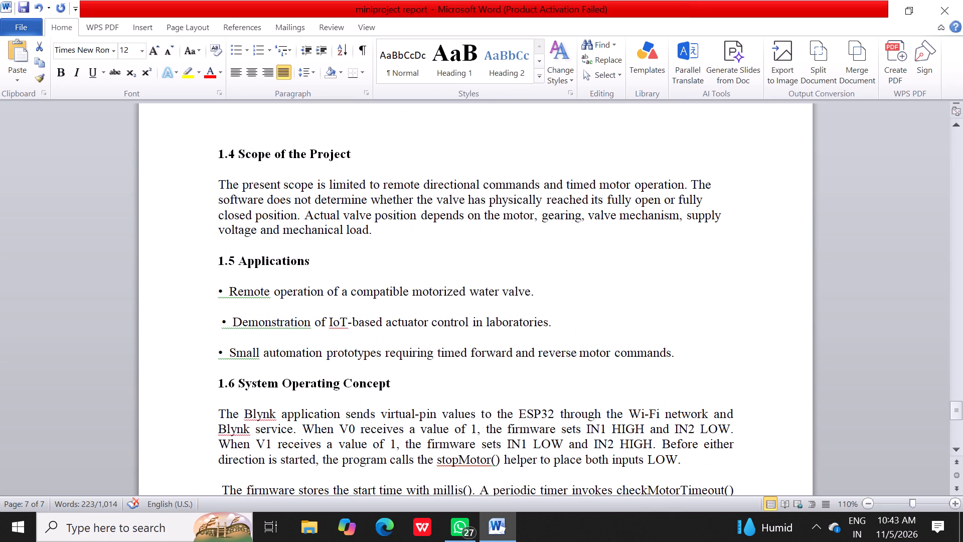
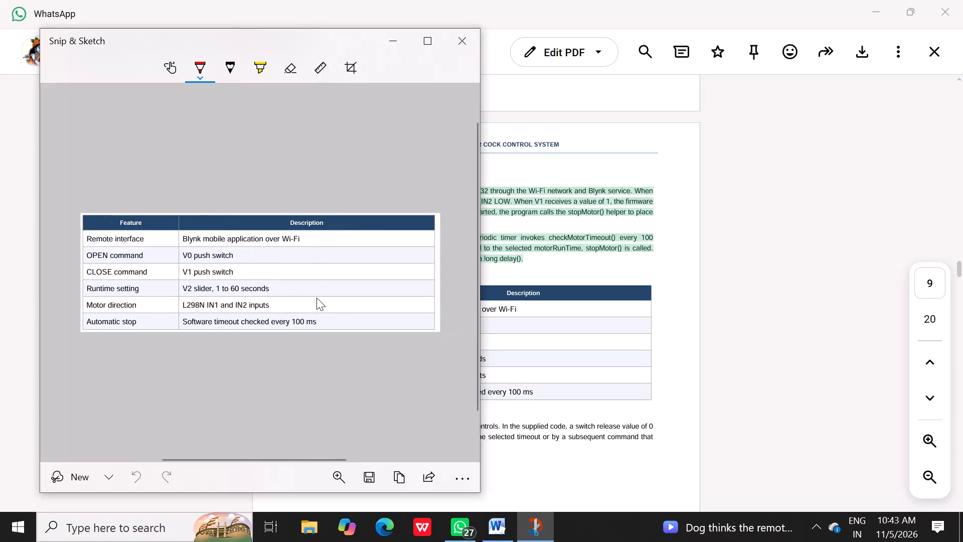
# Copy the captured snip of the Feature and Description table to the clipboard.
pyautogui.click(390, 473)
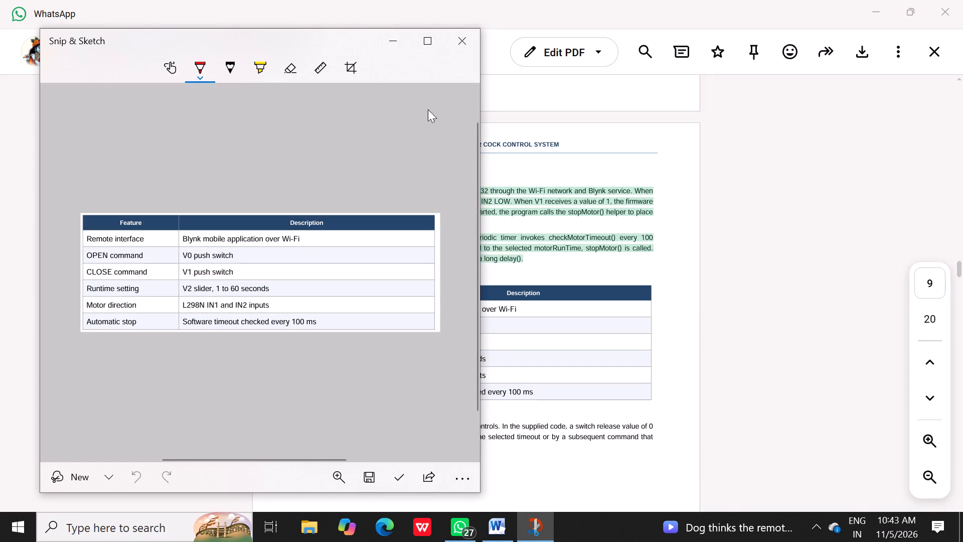
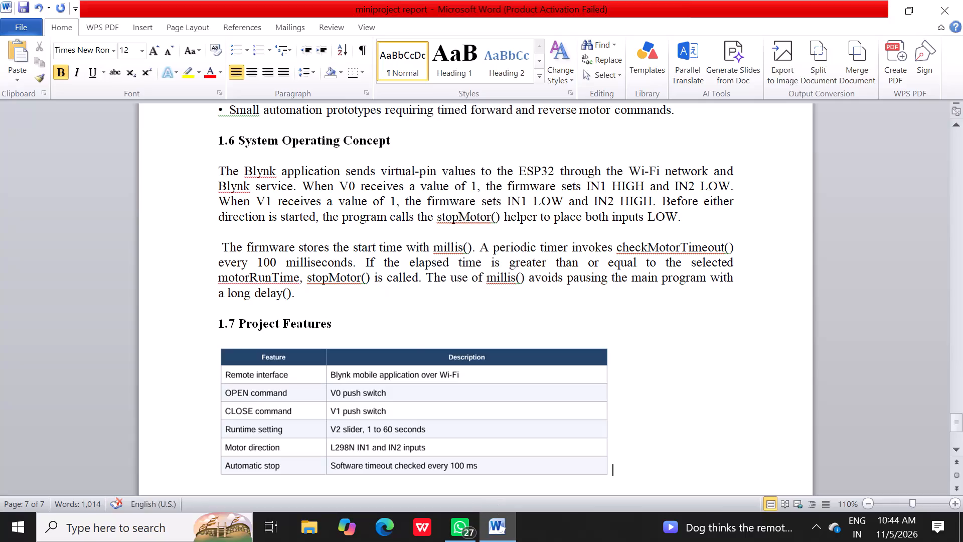
# Enlarge the Feature/Description table picture under 1.7 Project Features proportionally until it nearly spans the body text width without passing the margin.
pyautogui.click(547, 417)
pyautogui.moveTo(610, 476); pyautogui.dragTo(784, 501)
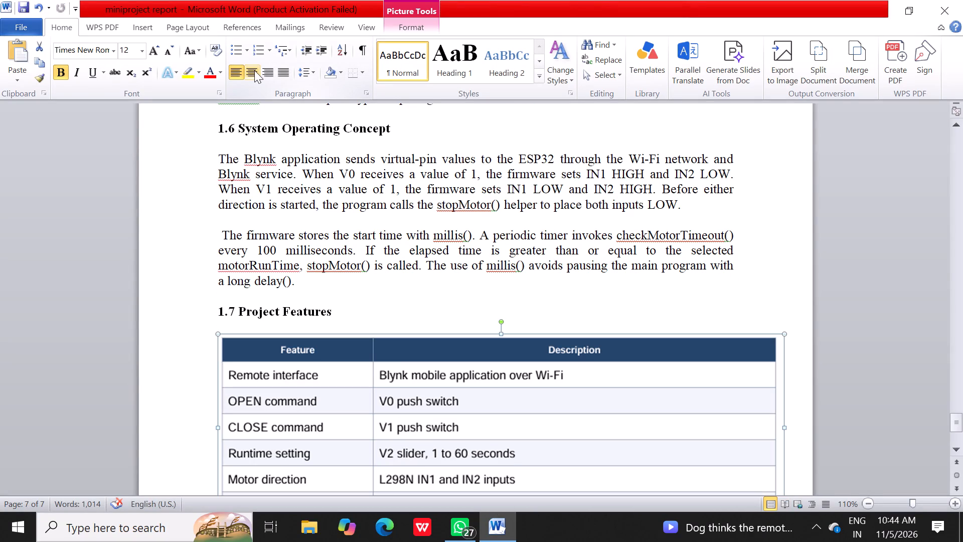
pyautogui.scroll(-9, 295, 222)
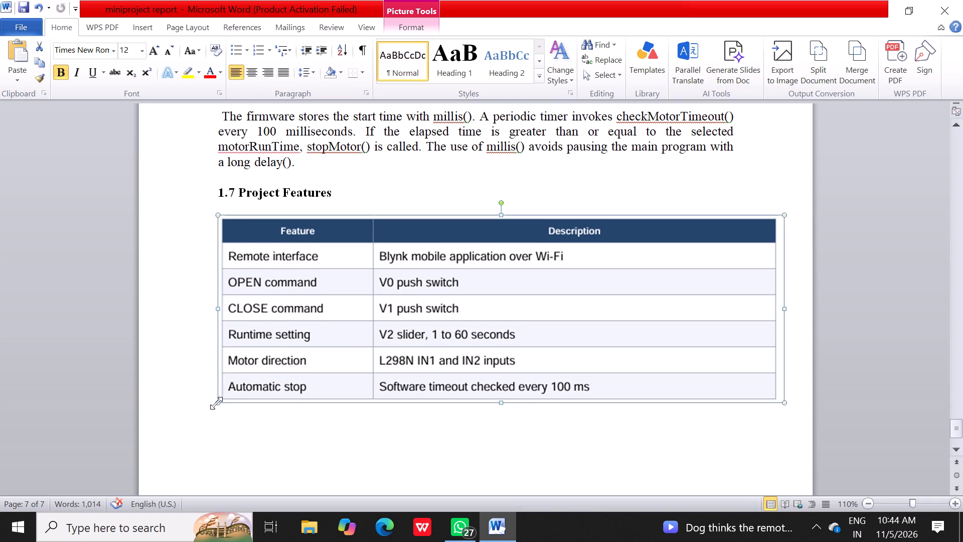
pyautogui.moveTo(216, 403); pyautogui.dragTo(217, 389)
pyautogui.moveTo(217, 403); pyautogui.dragTo(244, 372)
pyautogui.moveTo(264, 354); pyautogui.dragTo(252, 352)
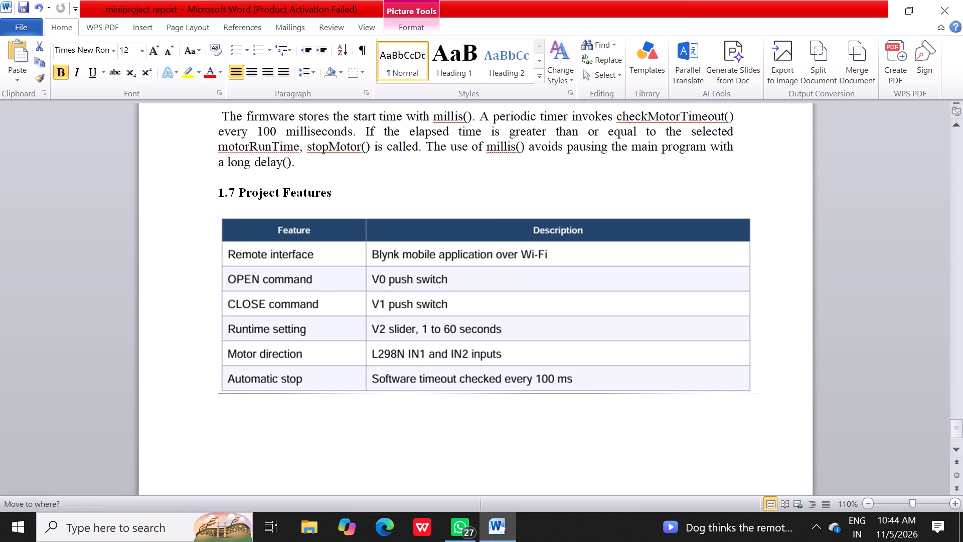
pyautogui.moveTo(252, 352); pyautogui.dragTo(225, 350)
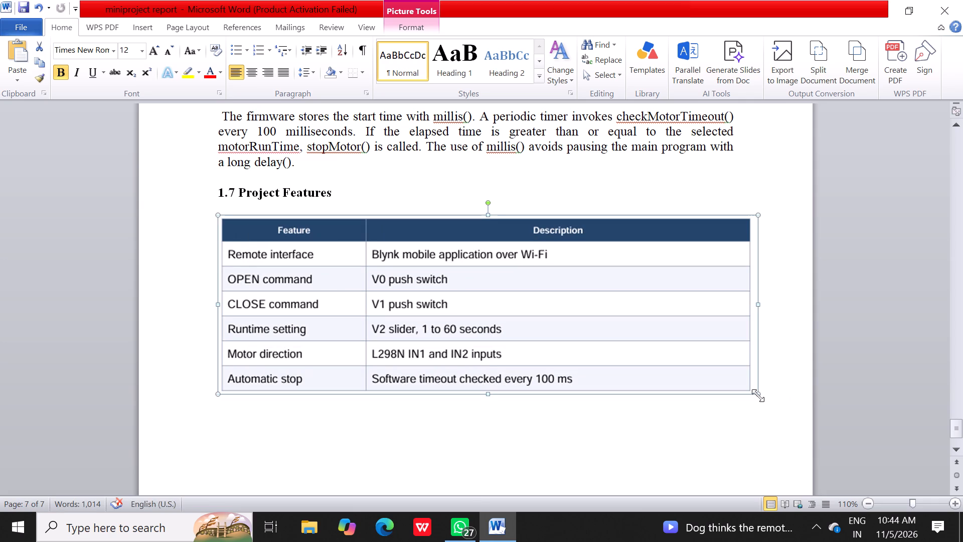
pyautogui.moveTo(758, 395); pyautogui.dragTo(739, 287)
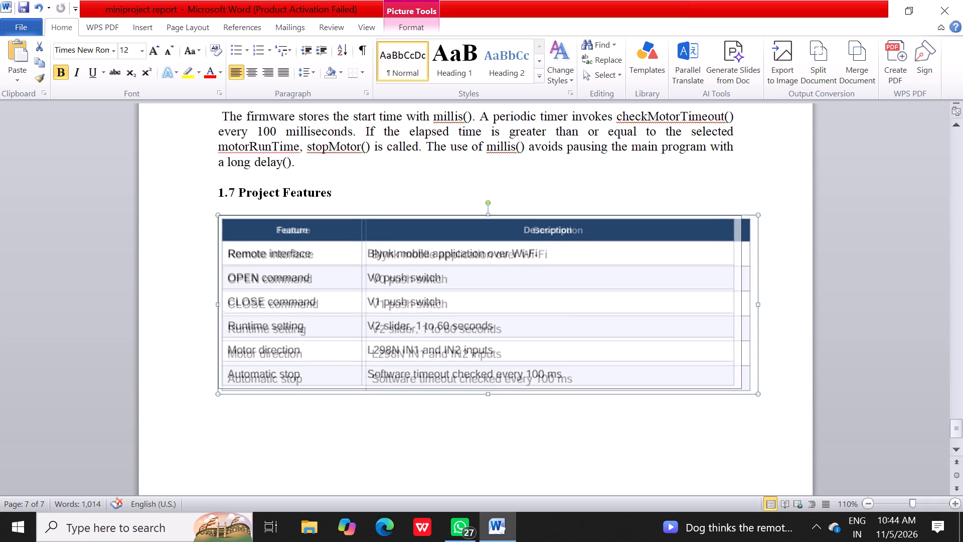
pyautogui.moveTo(739, 287); pyautogui.dragTo(718, 333)
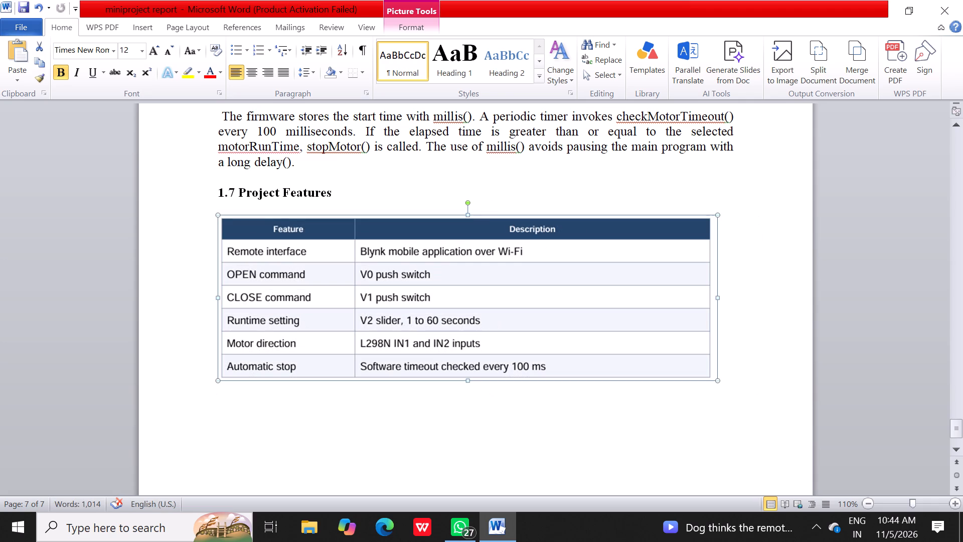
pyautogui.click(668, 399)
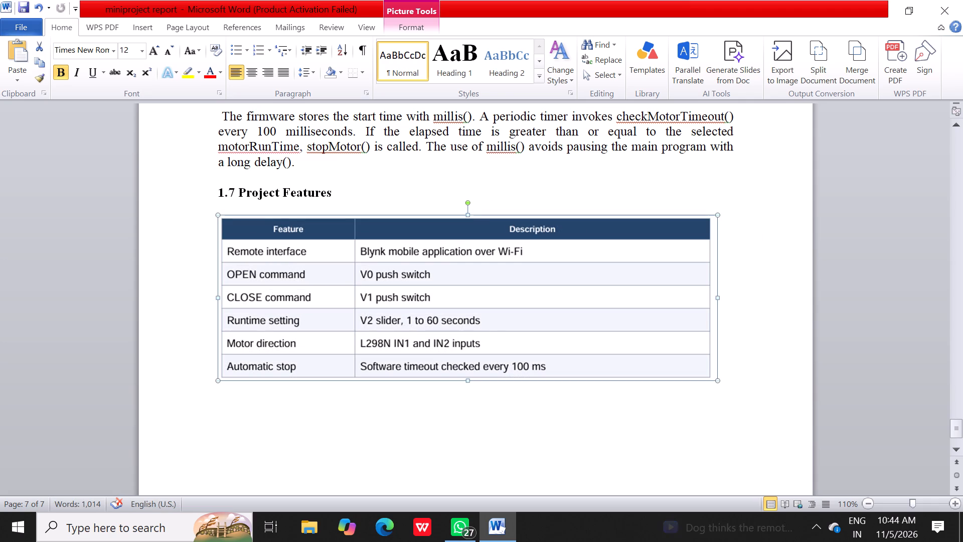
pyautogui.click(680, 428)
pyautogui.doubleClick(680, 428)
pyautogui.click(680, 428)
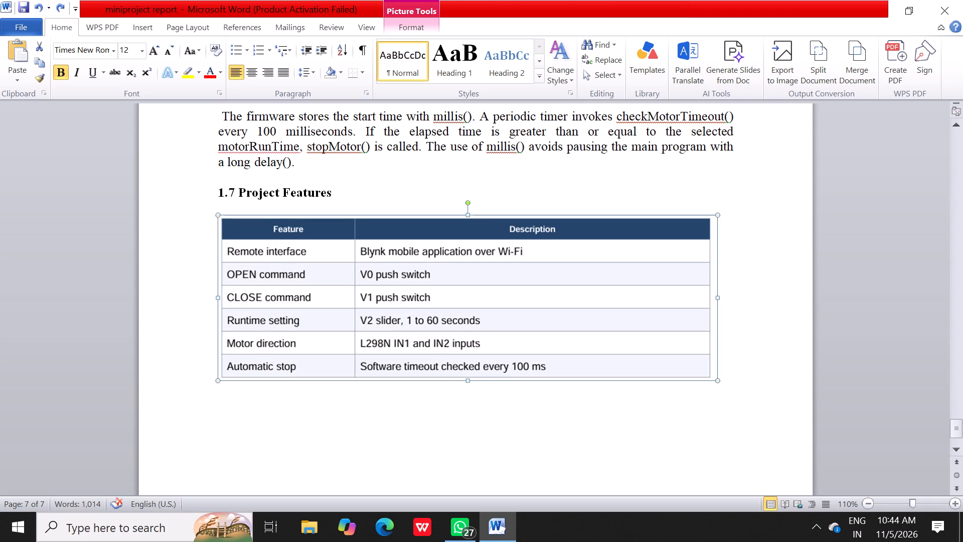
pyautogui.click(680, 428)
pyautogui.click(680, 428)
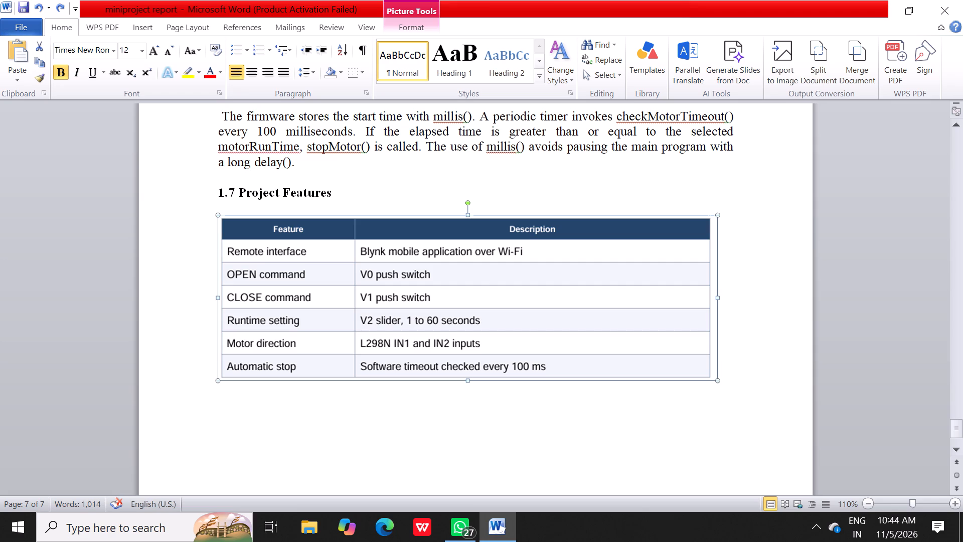
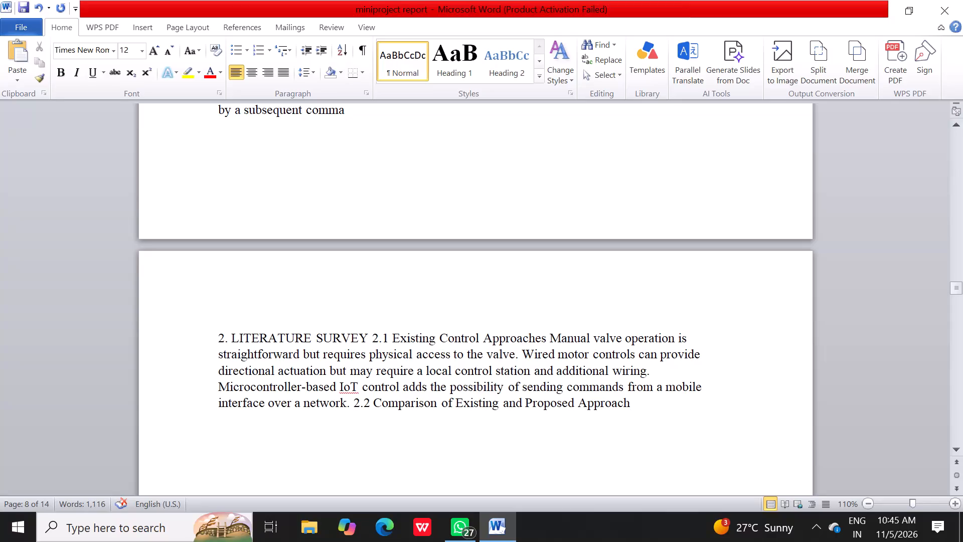
# Split the Literature Survey text into separate paragraphs for the chapter title, heading 2.1, its body text and heading 2.2.
pyautogui.click(370, 337)
pyautogui.press('Return')
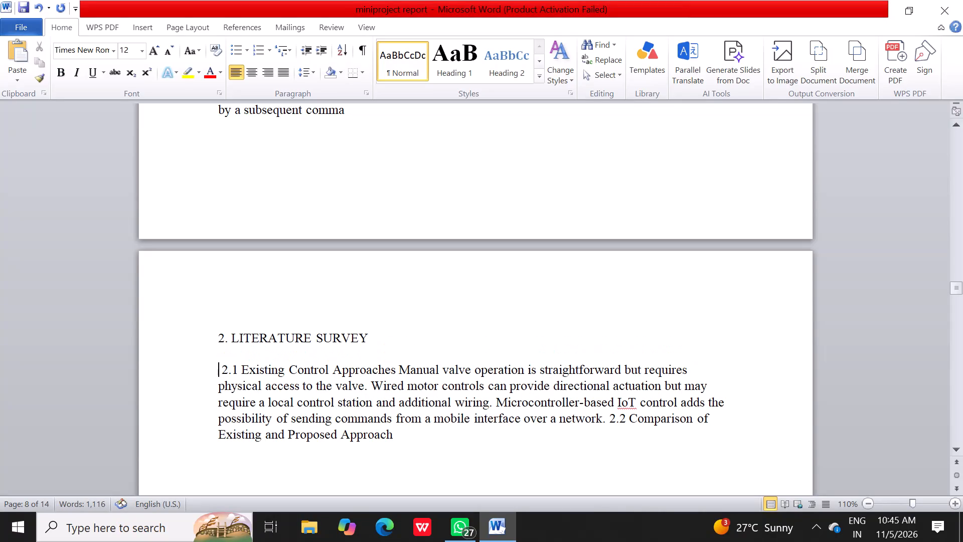
pyautogui.click(607, 422)
pyautogui.press('Return')
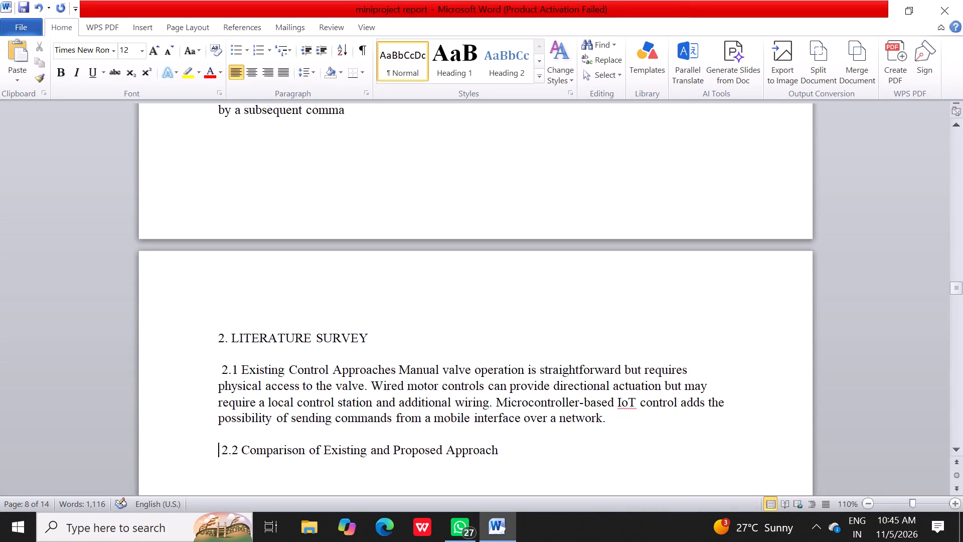
pyautogui.click(397, 371)
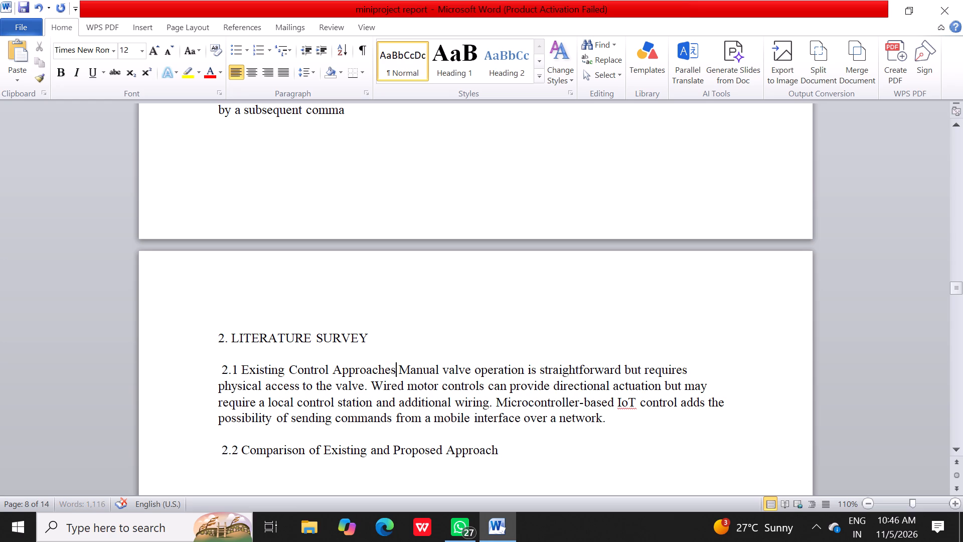
pyautogui.press('Return')
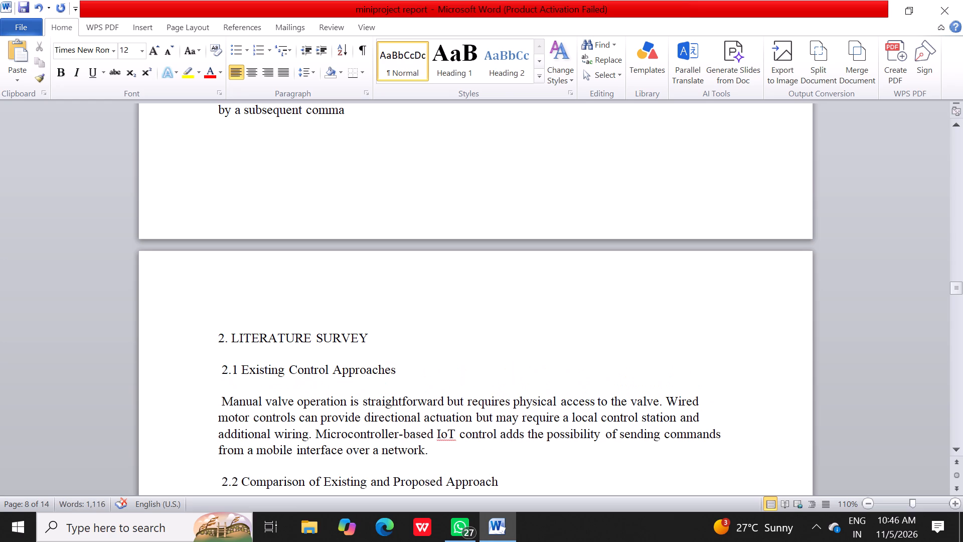
# Make the "2. LITERATURE SURVEY" title and the "2.1 Existing Control Approaches" heading bold.
pyautogui.scroll(-4, 397, 400)
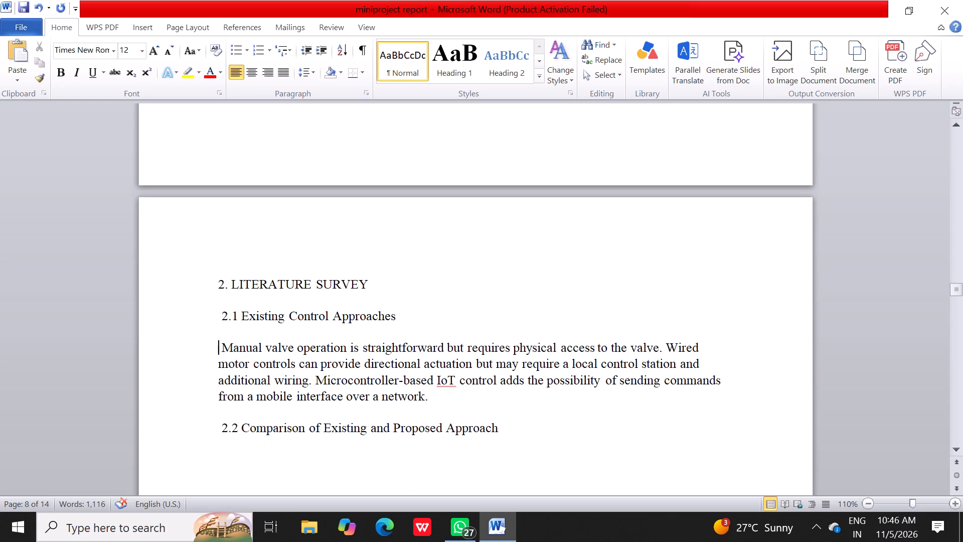
pyautogui.scroll(-3, 482, 437)
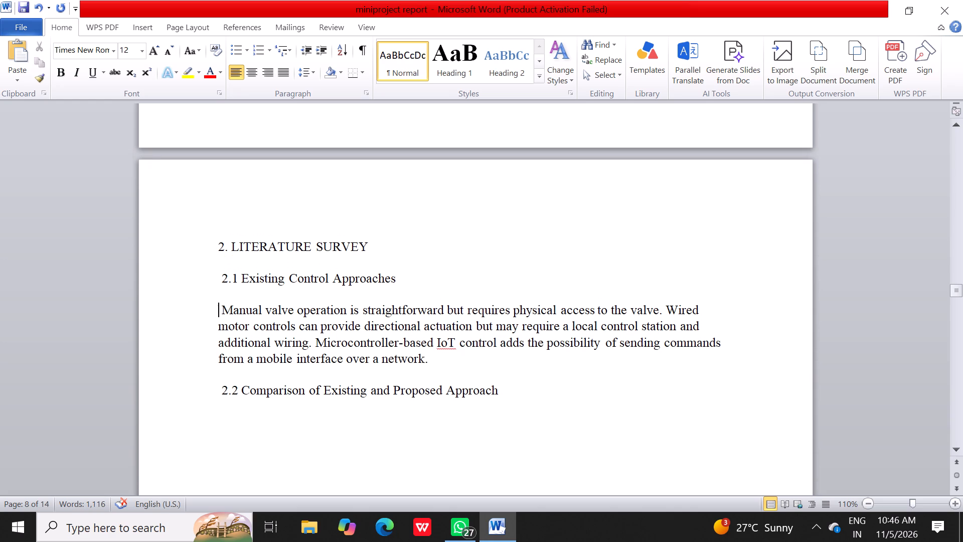
pyautogui.moveTo(218, 248); pyautogui.dragTo(480, 263)
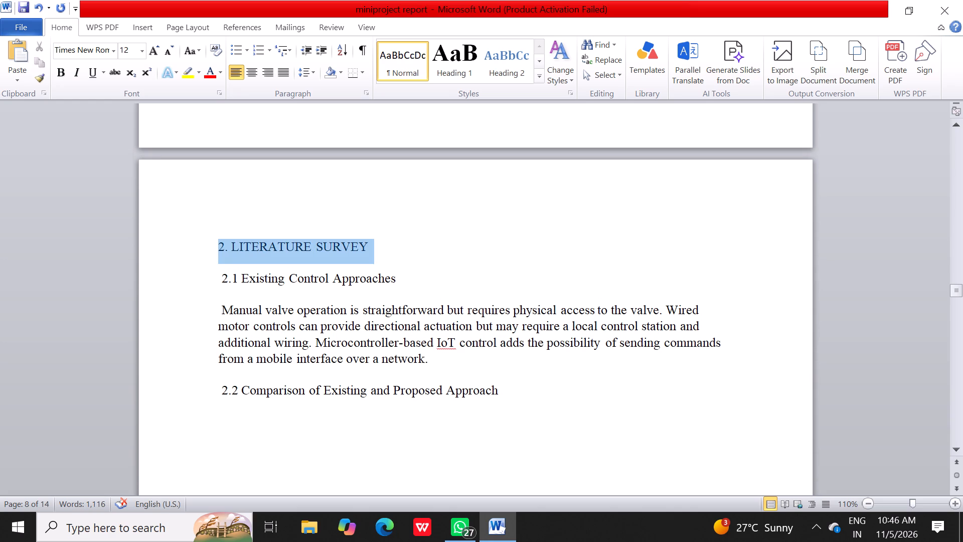
pyautogui.moveTo(480, 263); pyautogui.dragTo(438, 286)
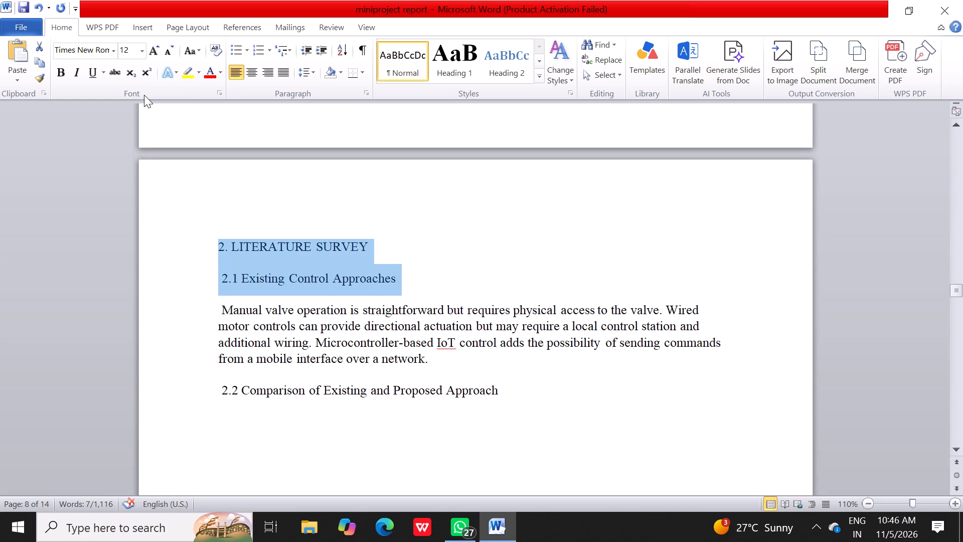
pyautogui.click(63, 75)
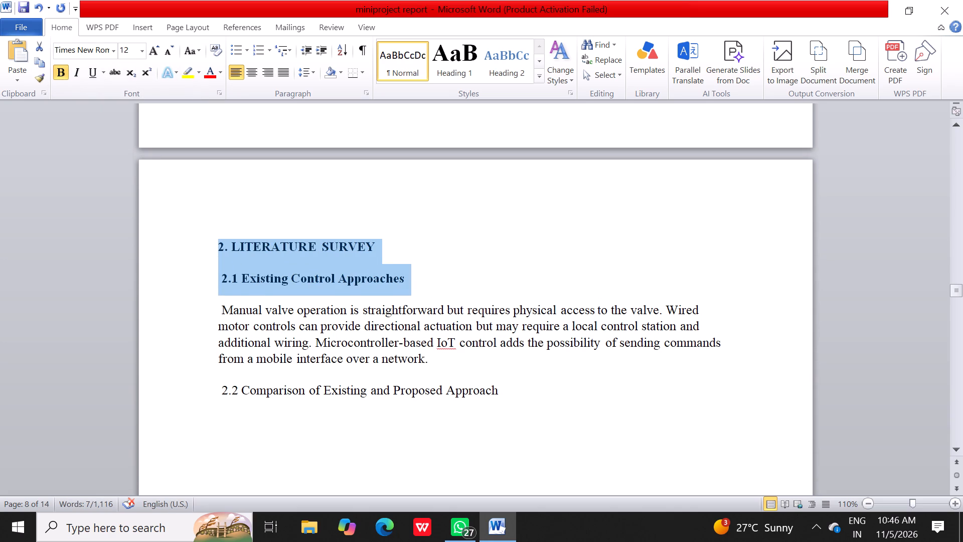
# Justify the body paragraph under 2.1 Existing Control Approaches.
pyautogui.moveTo(220, 310); pyautogui.dragTo(437, 367)
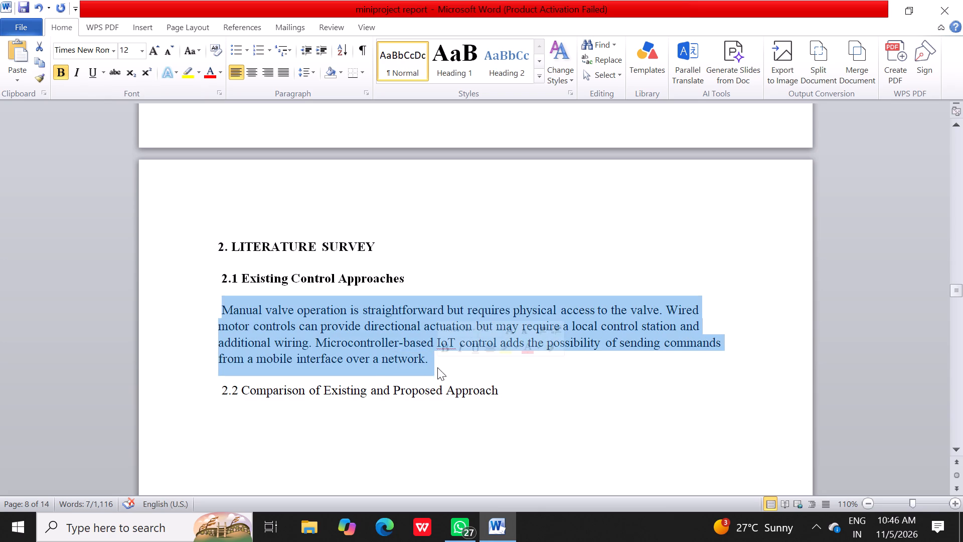
pyautogui.click(286, 79)
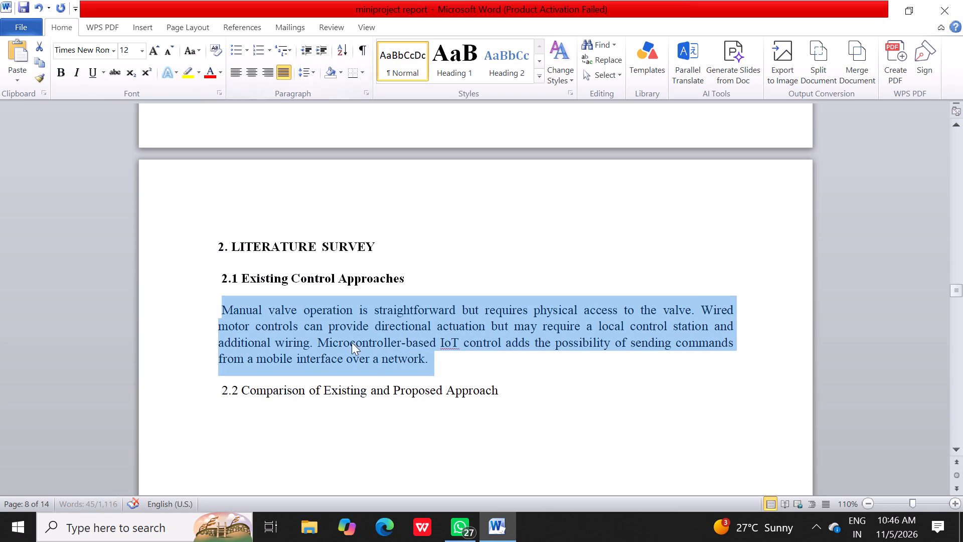
# Make the "2.2 Comparison of Existing and Proposed Approach" heading bold.
pyautogui.moveTo(221, 389); pyautogui.dragTo(471, 384)
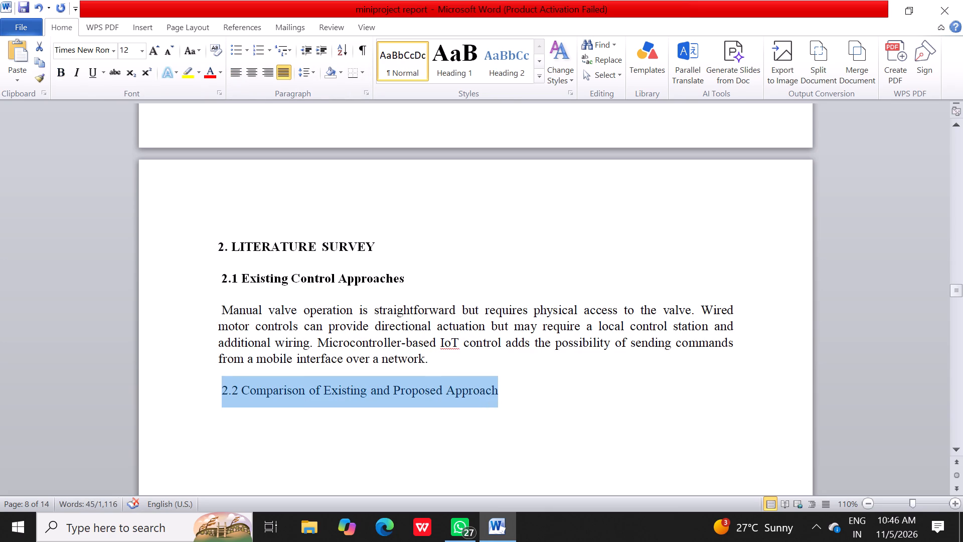
pyautogui.moveTo(471, 384); pyautogui.dragTo(472, 384)
pyautogui.click(485, 362)
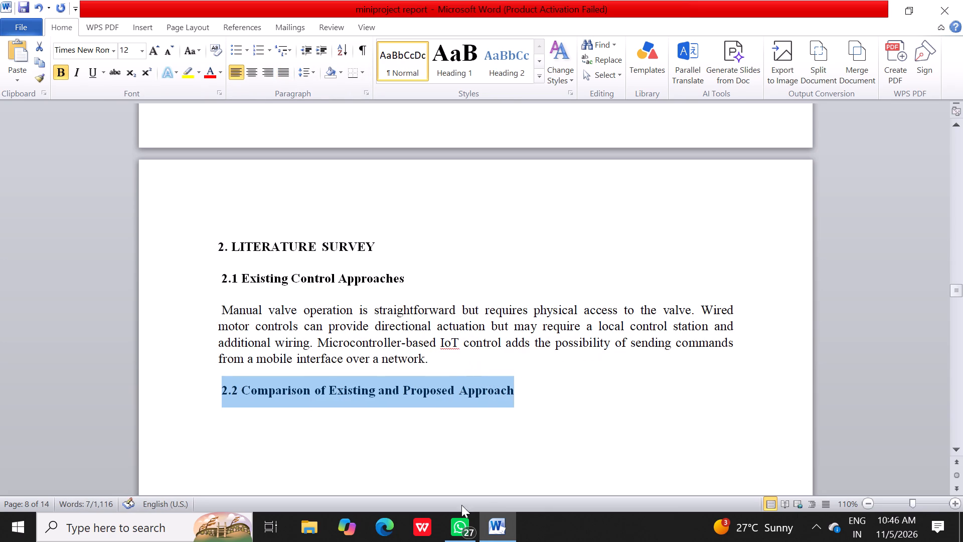
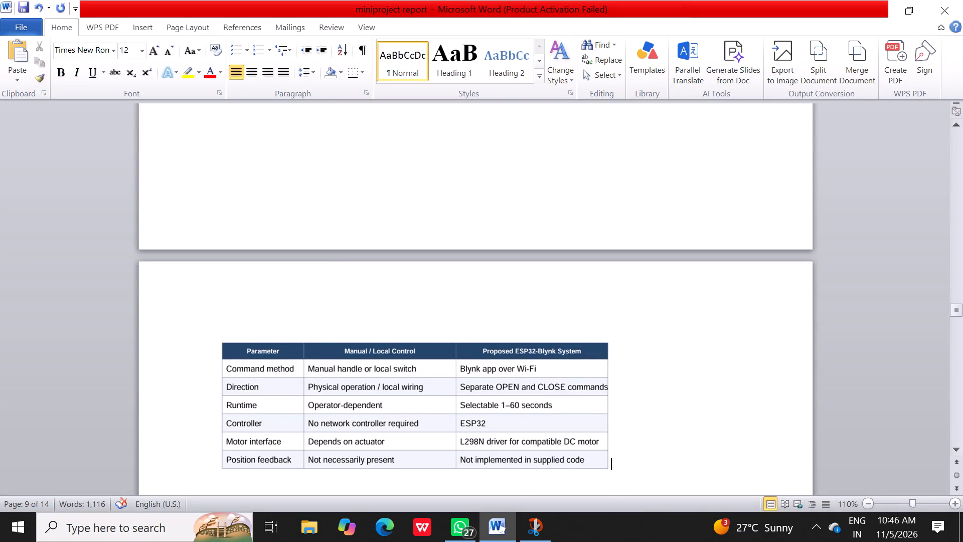
# Paste the copied comparison table picture directly below the "2.2 Comparison of Existing and Proposed Approach" heading.
pyautogui.scroll(20, 335, 318)
pyautogui.scroll(18, 335, 318)
pyautogui.scroll(3, 335, 318)
pyautogui.scroll(-1, 335, 318)
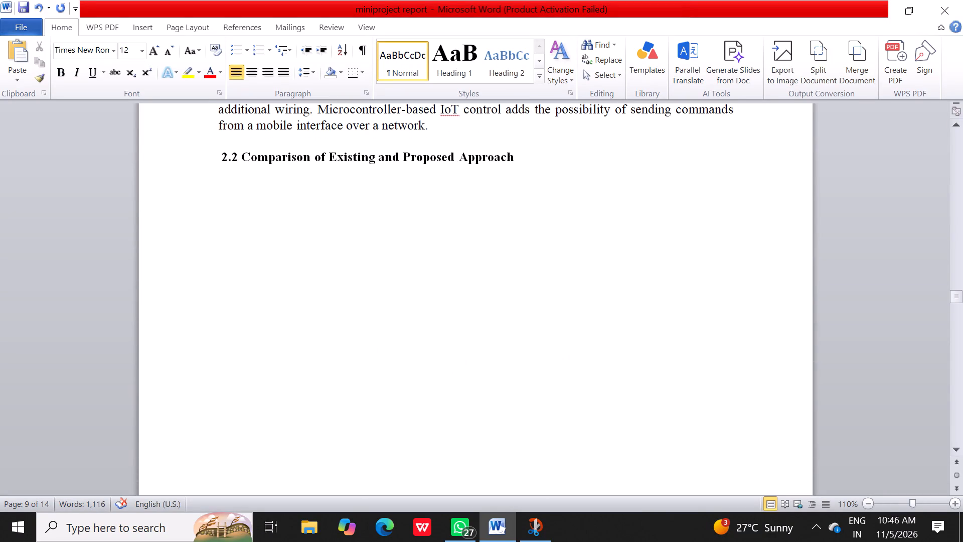
pyautogui.click(301, 228)
pyautogui.hotkey('ctrl', 'v')
# Cut the duplicate comparison table picture from the following page.
pyautogui.scroll(-20, 301, 228)
pyautogui.scroll(-14, 301, 228)
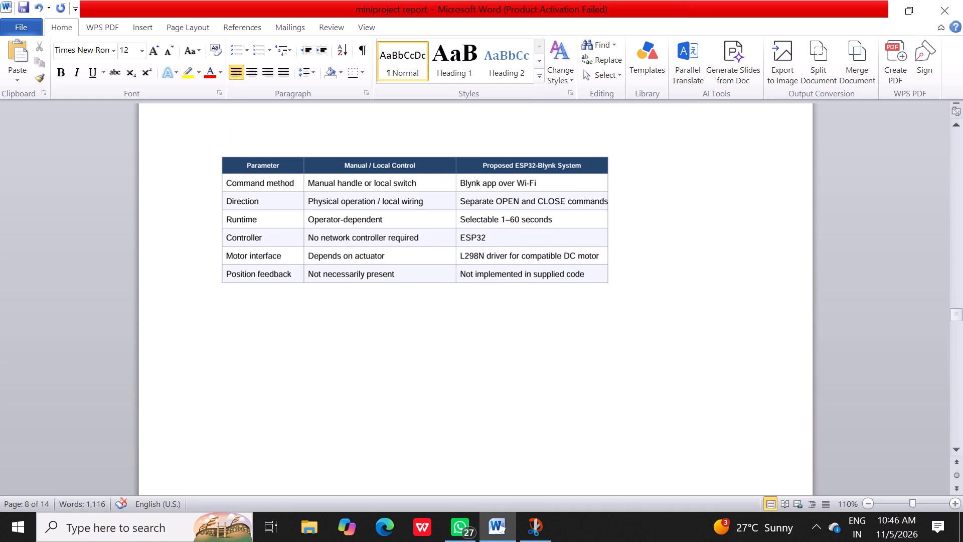
pyautogui.scroll(-2, 301, 228)
pyautogui.click(233, 184)
pyautogui.rightClick(233, 184)
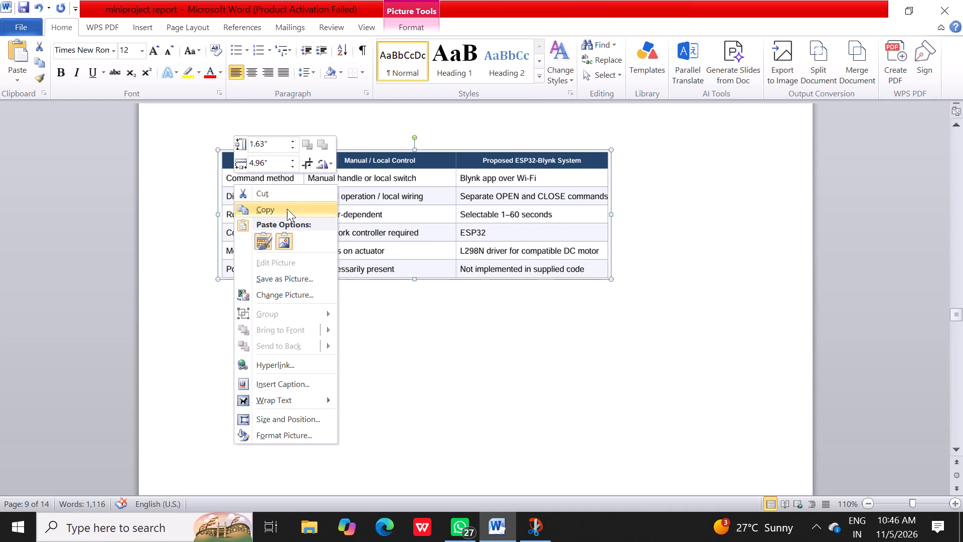
pyautogui.click(287, 195)
# Enlarge the comparison table picture under heading 2.2 slightly and proportionally, keeping it within the body text width.
pyautogui.scroll(10, 287, 195)
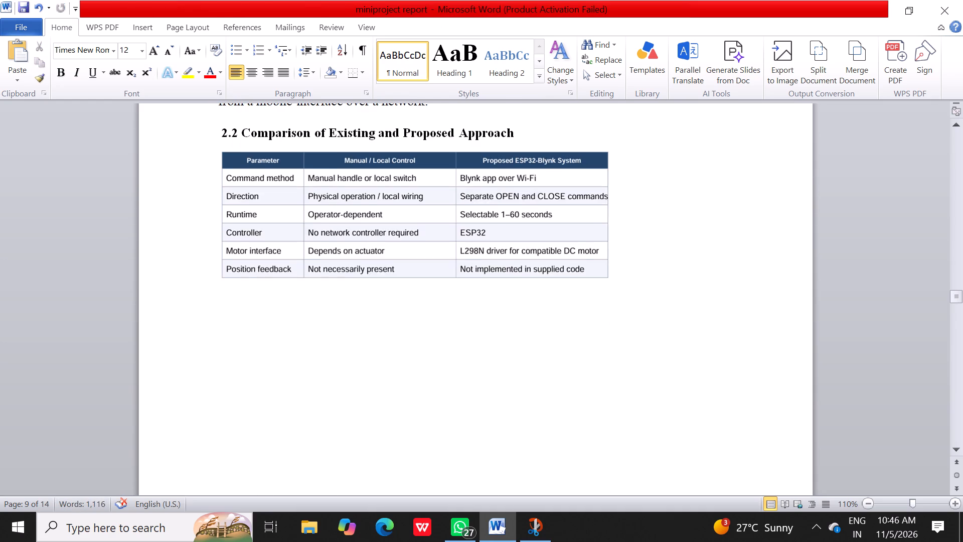
pyautogui.scroll(3, 287, 195)
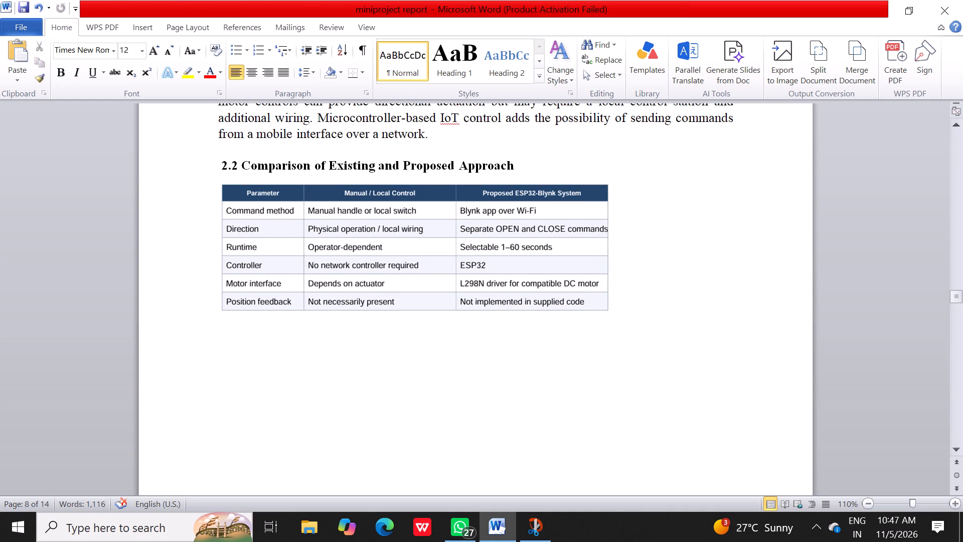
pyautogui.click(605, 309)
pyautogui.moveTo(610, 309); pyautogui.dragTo(669, 298)
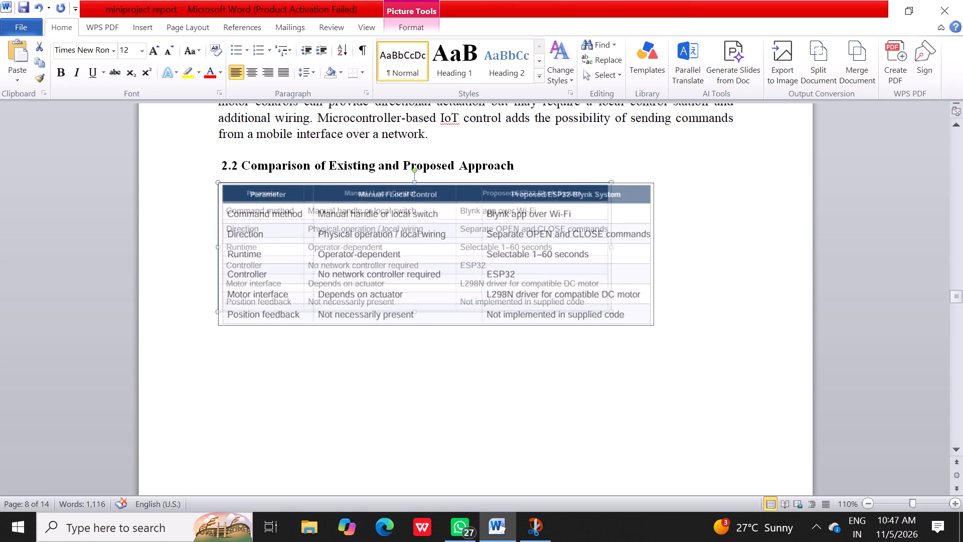
pyautogui.moveTo(669, 298); pyautogui.dragTo(767, 299)
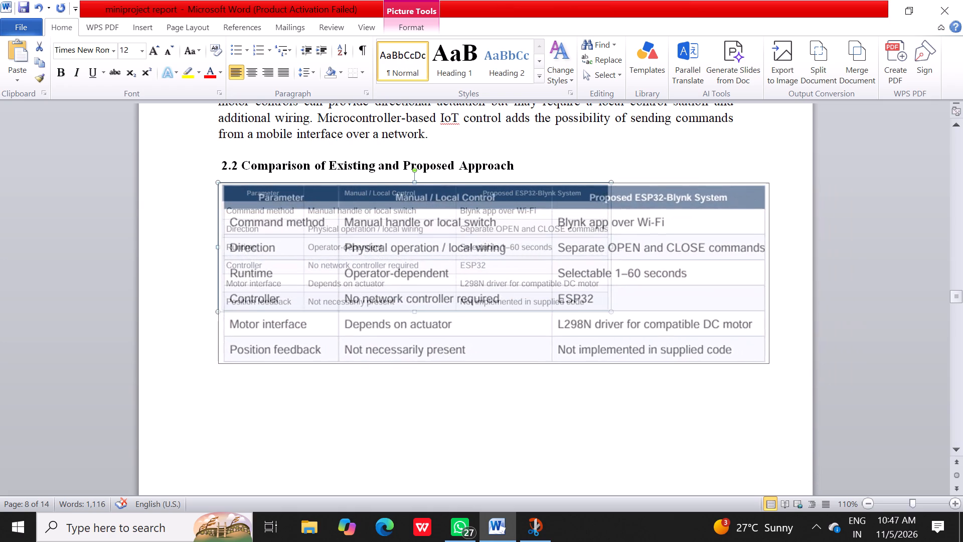
pyautogui.moveTo(767, 299); pyautogui.dragTo(702, 268)
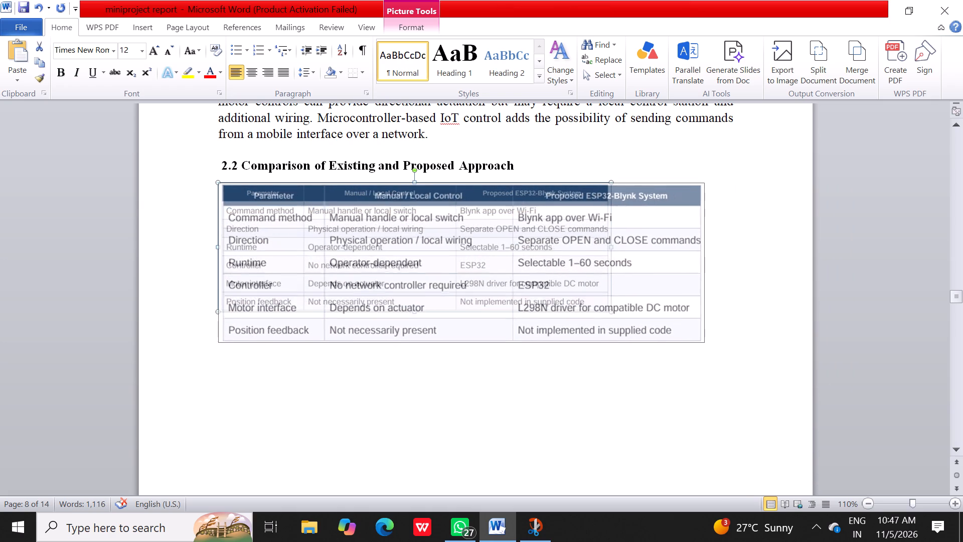
pyautogui.moveTo(702, 268); pyautogui.dragTo(660, 245)
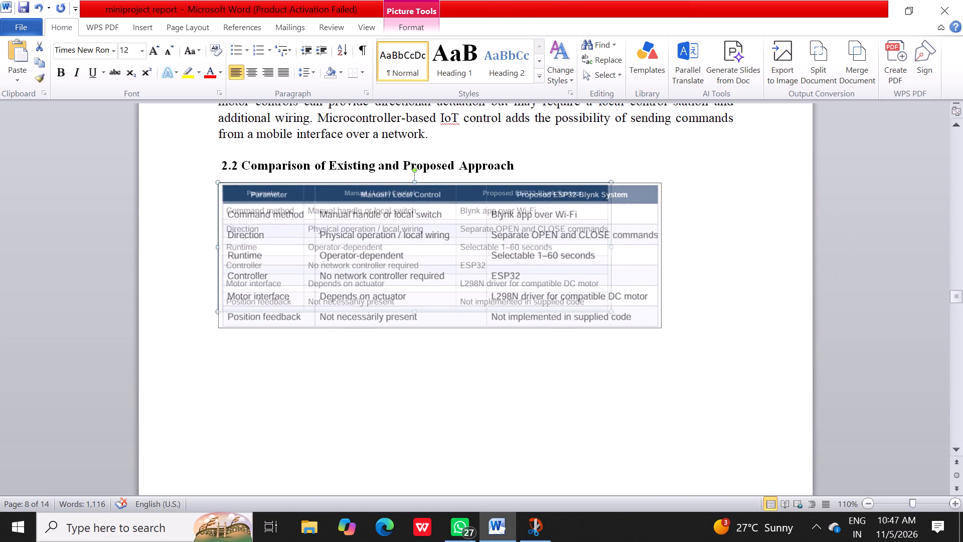
pyautogui.moveTo(660, 245); pyautogui.dragTo(652, 241)
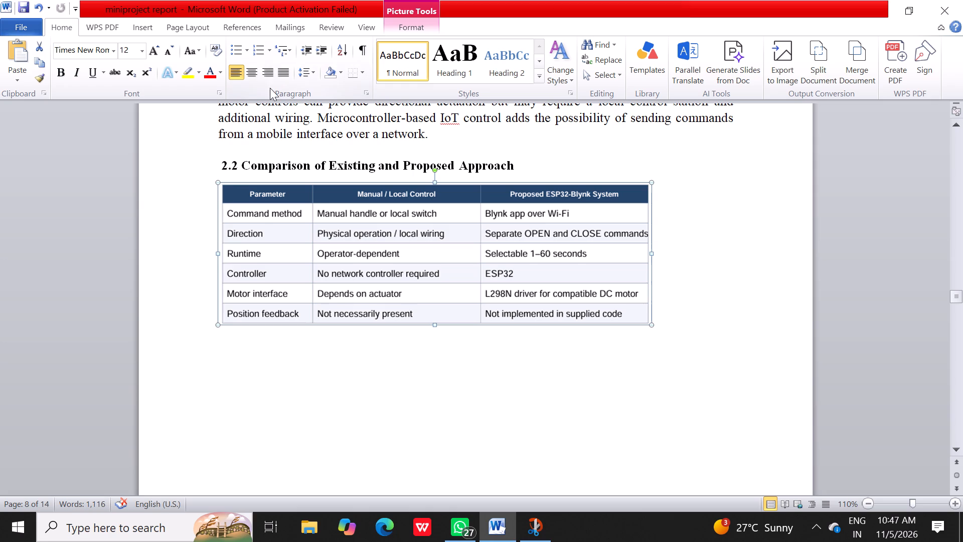
# Center the comparison table picture under heading 2.2 horizontally between the page margins.
pyautogui.click(248, 73)
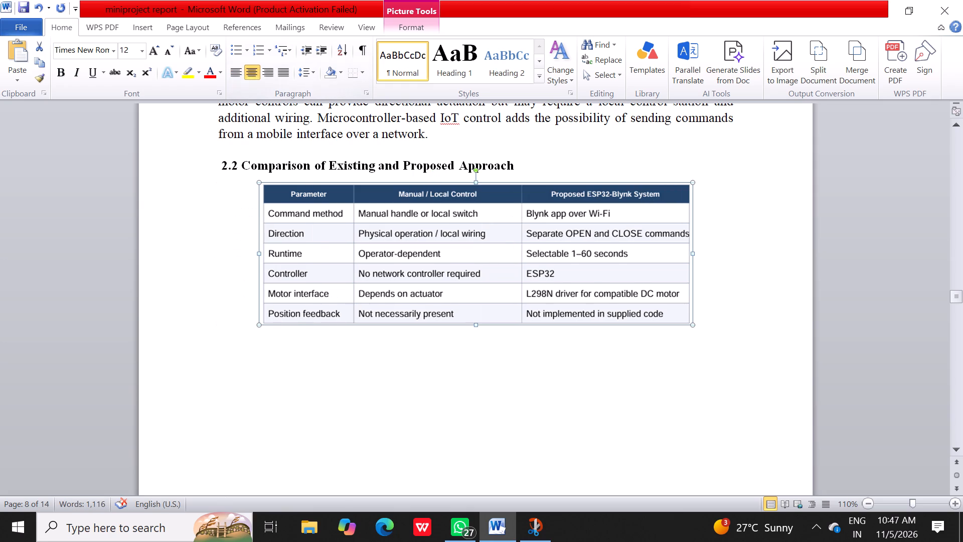
# Add an empty line directly after the comparison table picture under heading 2.2.
pyautogui.click(367, 324)
pyautogui.click(369, 346)
pyautogui.doubleClick(483, 379)
pyautogui.click(420, 377)
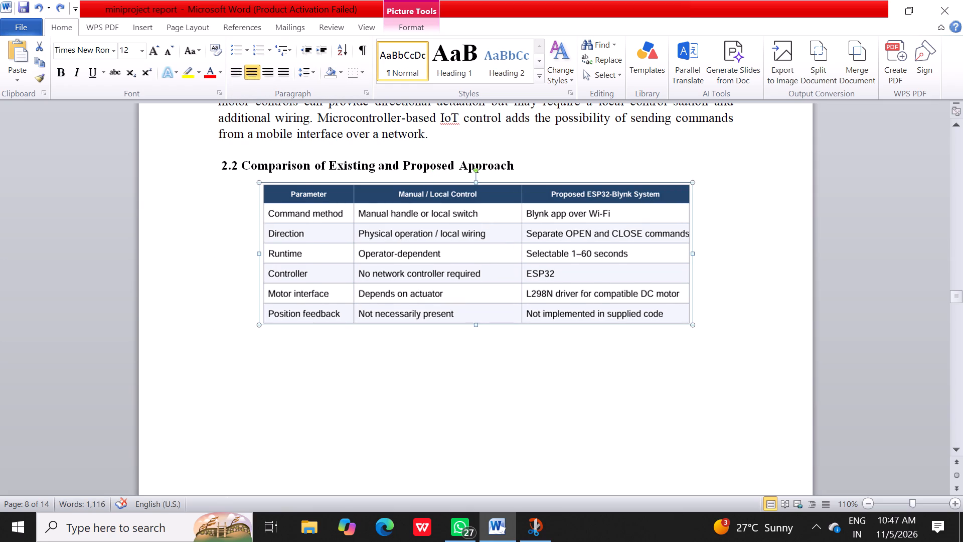
pyautogui.doubleClick(420, 377)
pyautogui.doubleClick(363, 366)
pyautogui.click(181, 384)
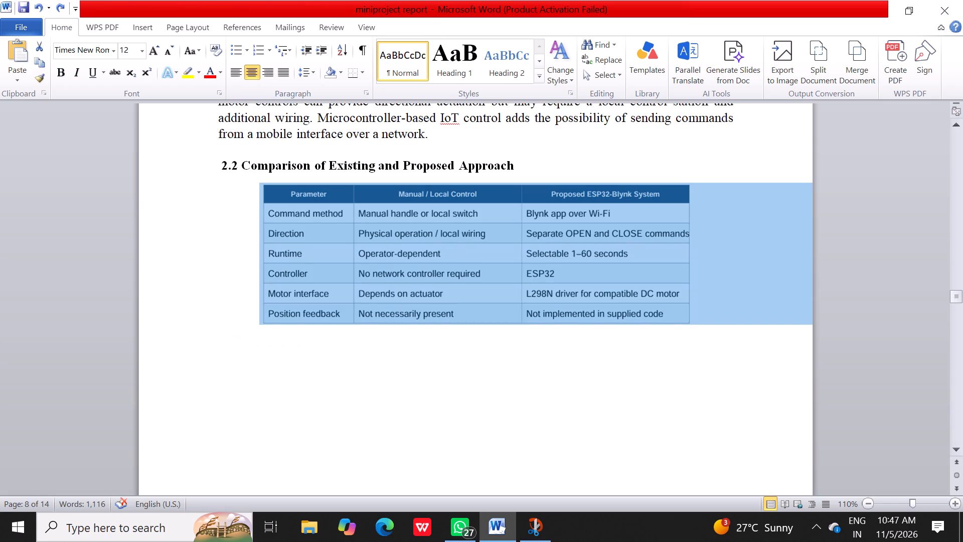
pyautogui.click(224, 384)
pyautogui.click(226, 371)
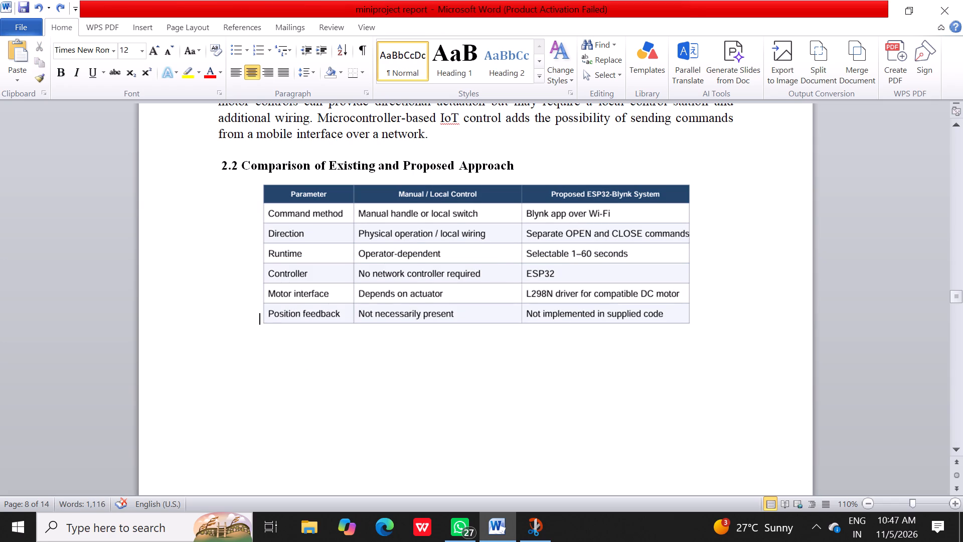
pyautogui.press('Return')
pyautogui.press('BackSpace')
pyautogui.click(717, 316)
pyautogui.press('Return')
# Left-align the body paragraph above heading 2.2 that ends with "from a mobile interface over a network.".
pyautogui.click(525, 114)
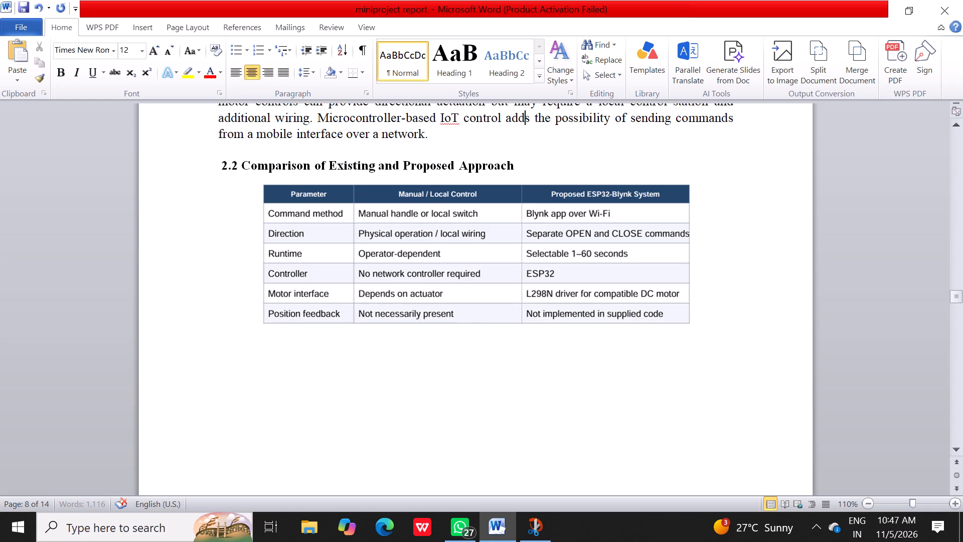
pyautogui.click(234, 72)
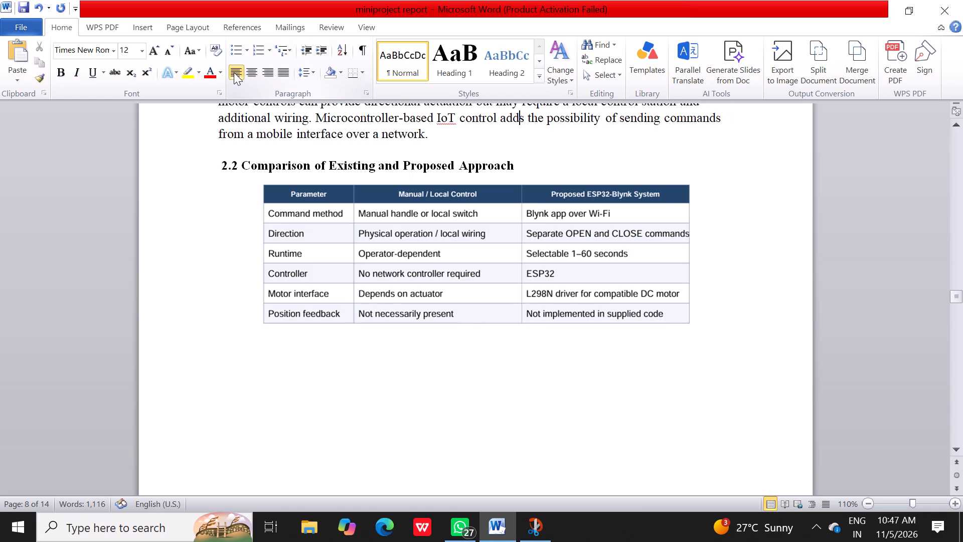
# Left-align the empty line below the comparison table picture.
pyautogui.click(276, 347)
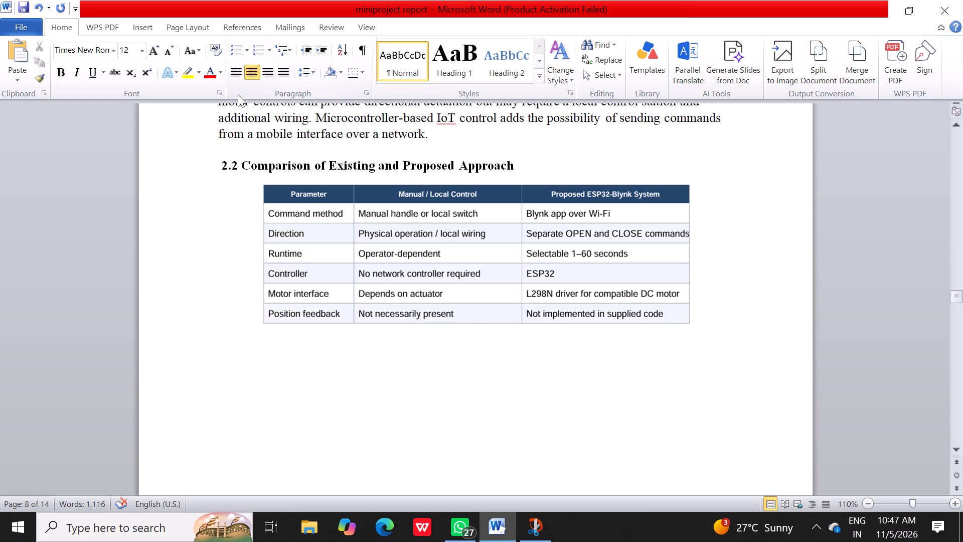
pyautogui.click(235, 77)
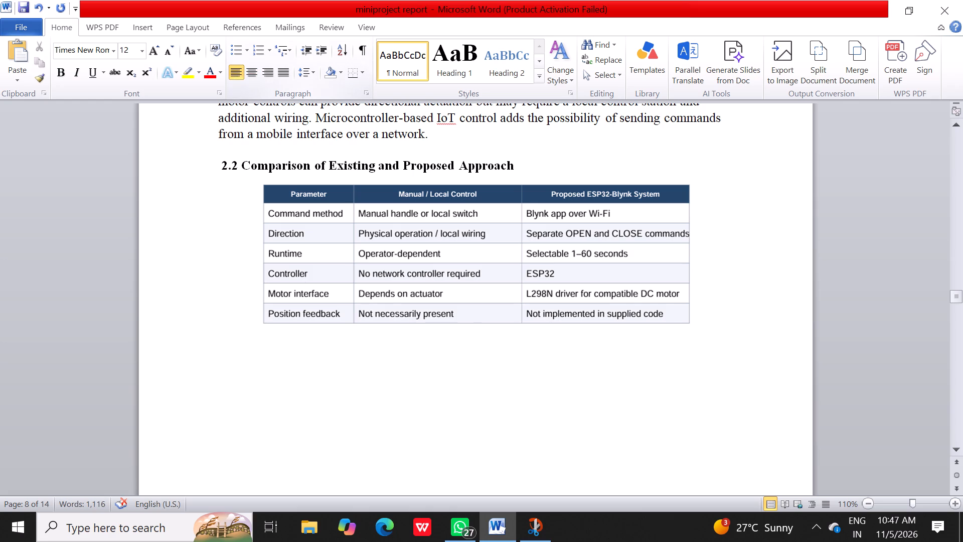
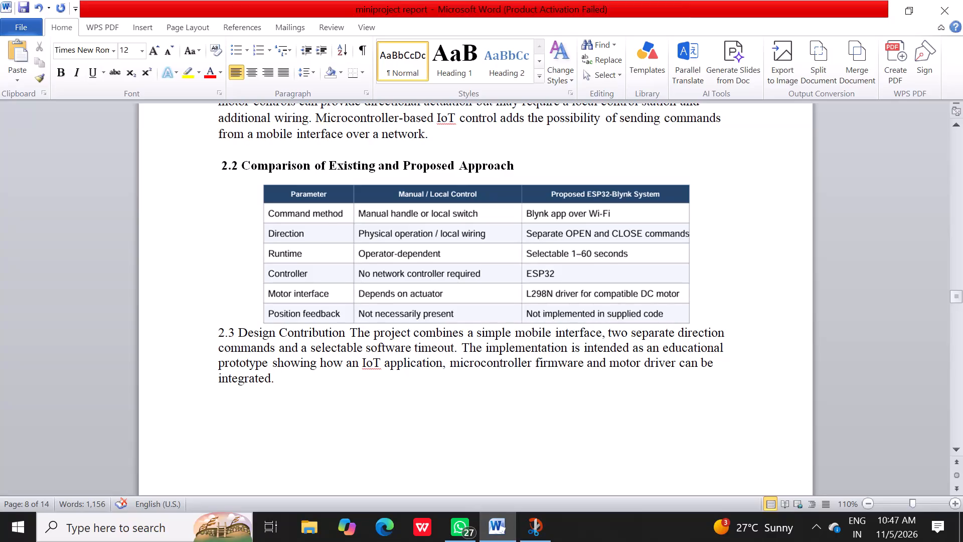
# Split "2.3 Design Contribution" from its body text onto its own line and make that heading bold.
pyautogui.click(345, 333)
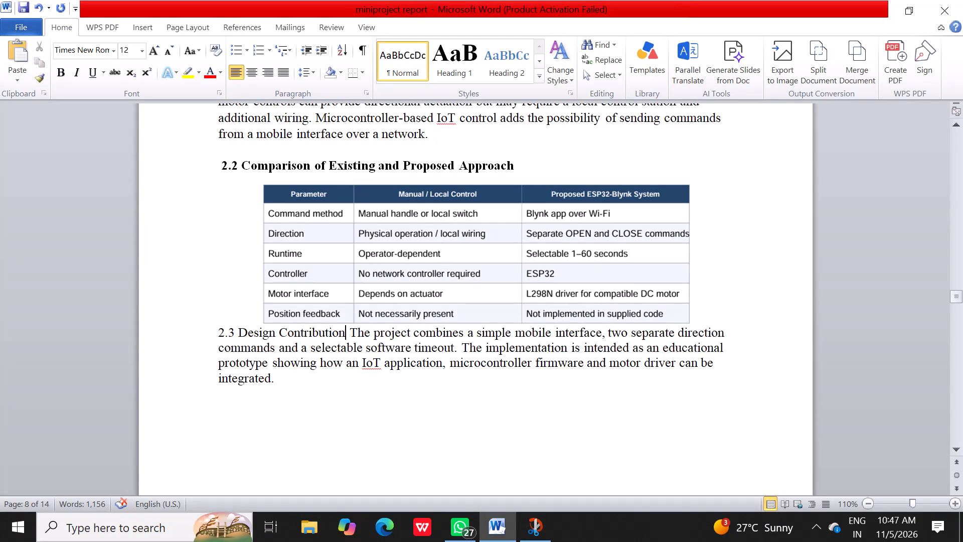
pyautogui.press('Return')
pyautogui.moveTo(213, 334); pyautogui.dragTo(277, 339)
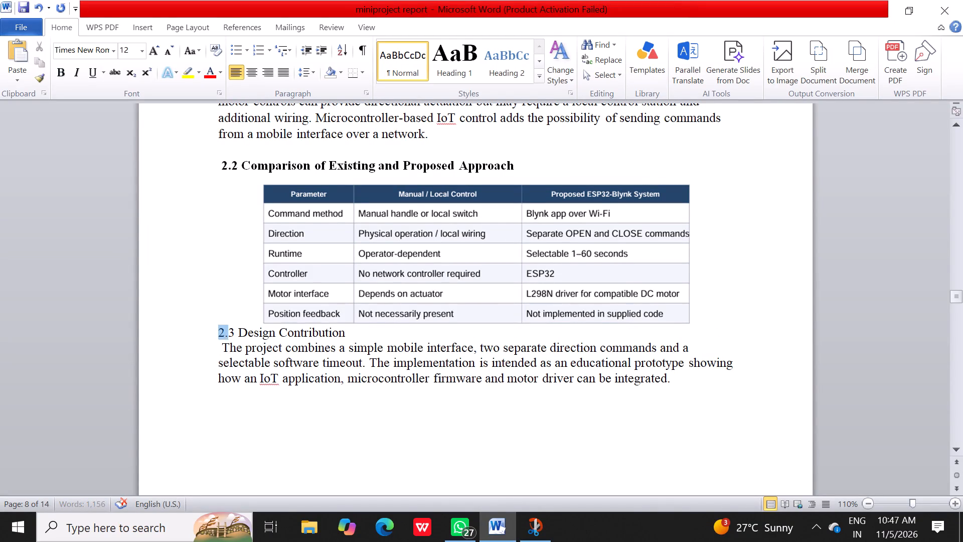
pyautogui.moveTo(277, 339); pyautogui.dragTo(447, 330)
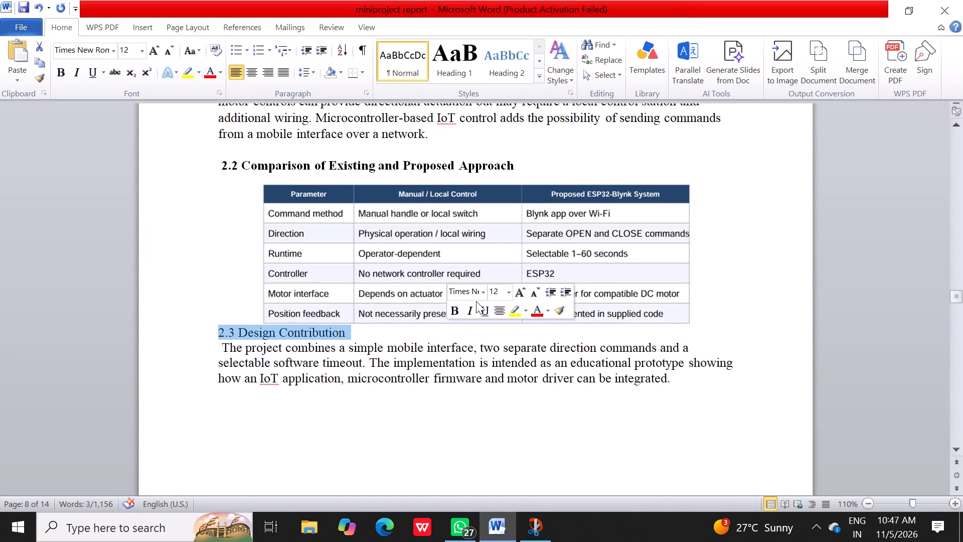
pyautogui.click(458, 308)
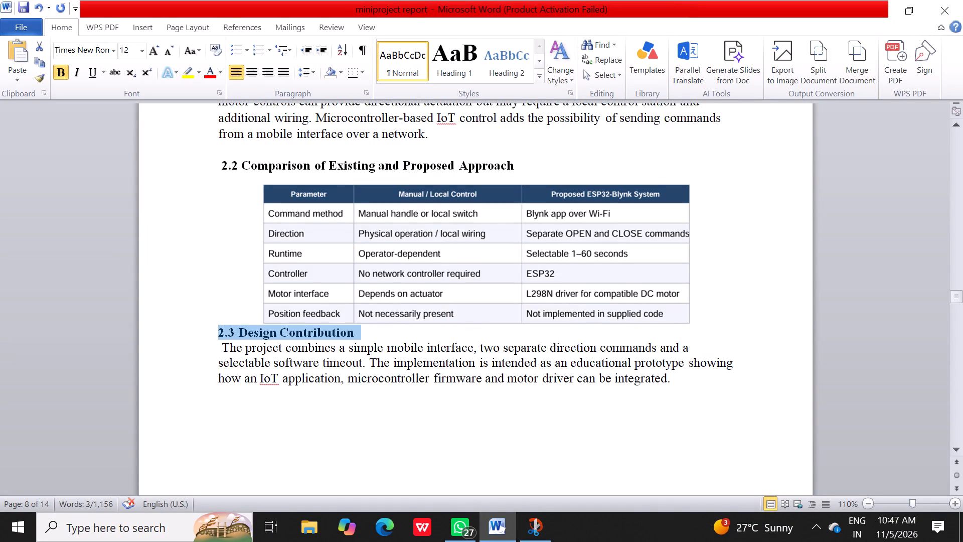
# Select the whole body paragraph under the "2.3 Design Contribution" heading for formatting.
pyautogui.moveTo(221, 347); pyautogui.dragTo(705, 437)
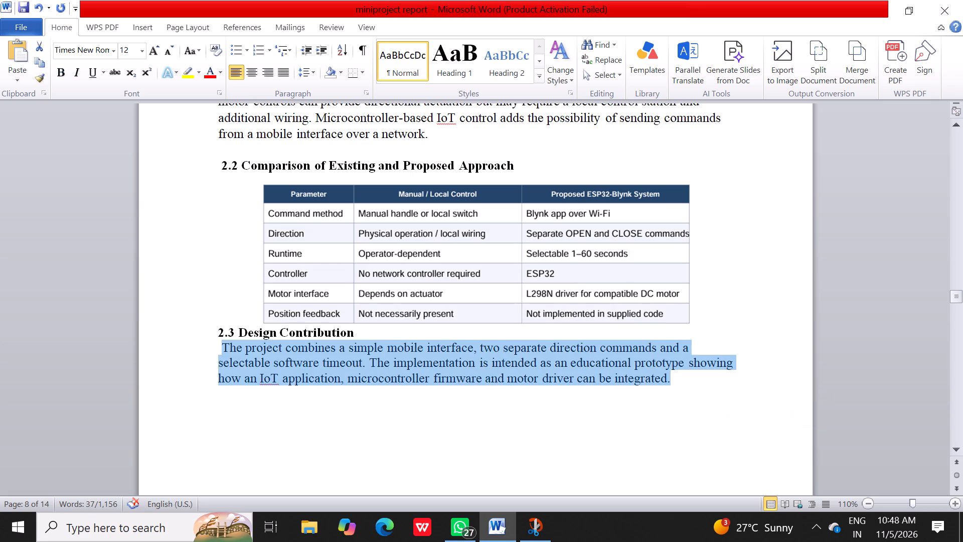
# Justify the selected body paragraph under the "2.3 Design Contribution" heading.
pyautogui.click(282, 66)
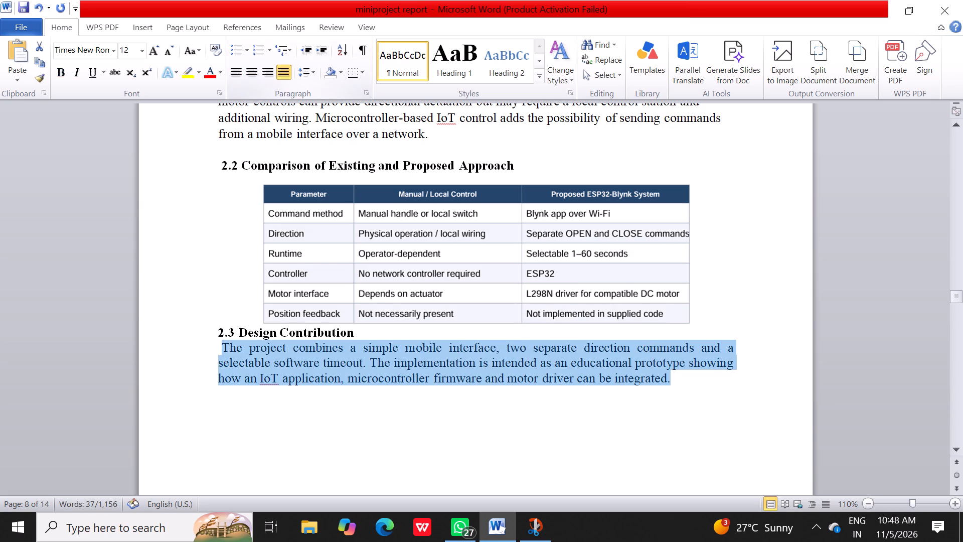
# Insert a blank line between the comparison table picture and the "2.3 Design Contribution" heading.
pyautogui.click(214, 331)
pyautogui.press('Return')
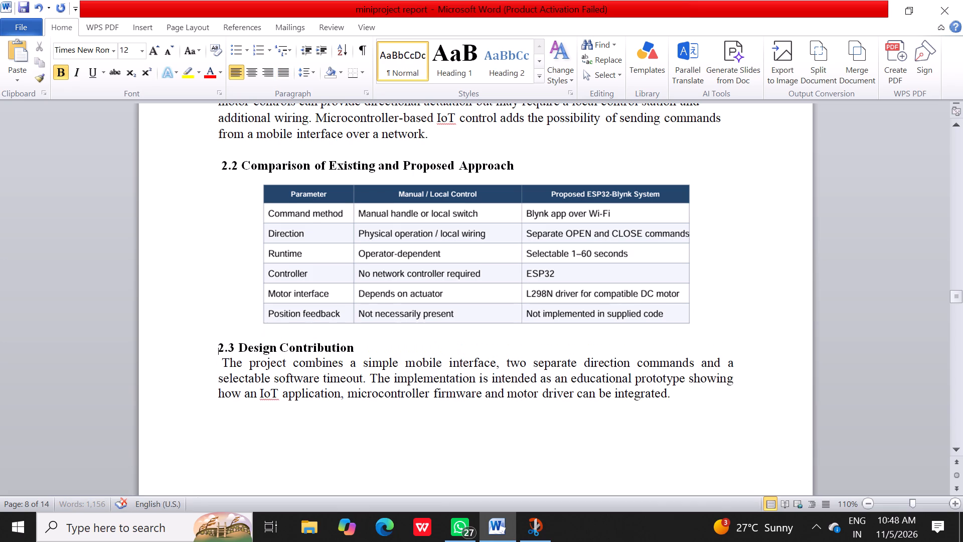
# Set the line spacing of the "2.3 Design Contribution" heading to 1.15.
pyautogui.scroll(-5, 214, 331)
pyautogui.scroll(-20, 214, 331)
pyautogui.scroll(10, 214, 331)
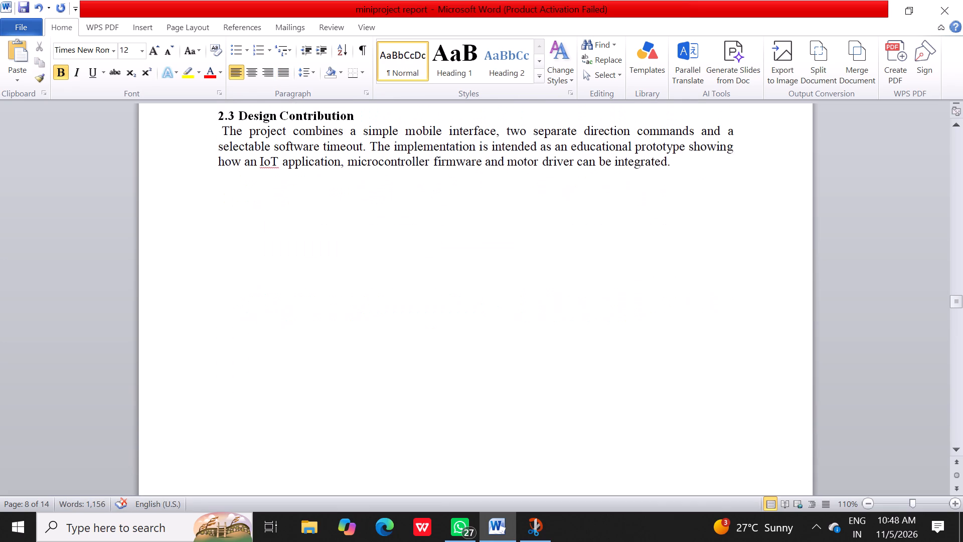
pyautogui.scroll(6, 214, 331)
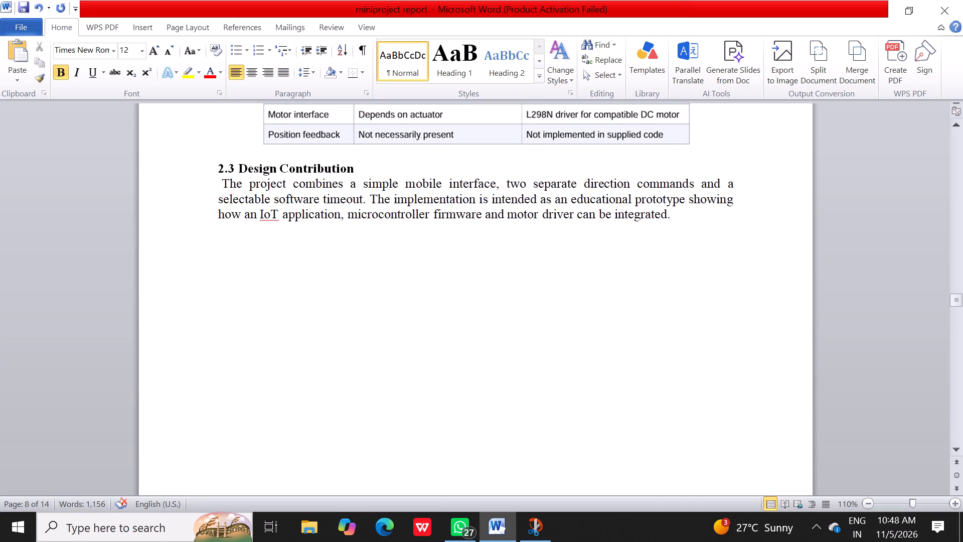
pyautogui.click(354, 177)
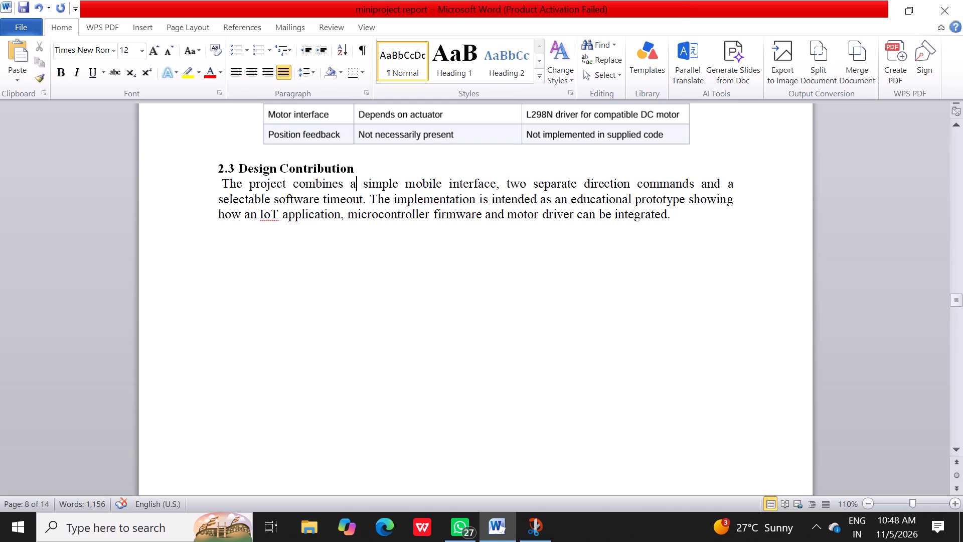
pyautogui.click(354, 172)
pyautogui.click(314, 73)
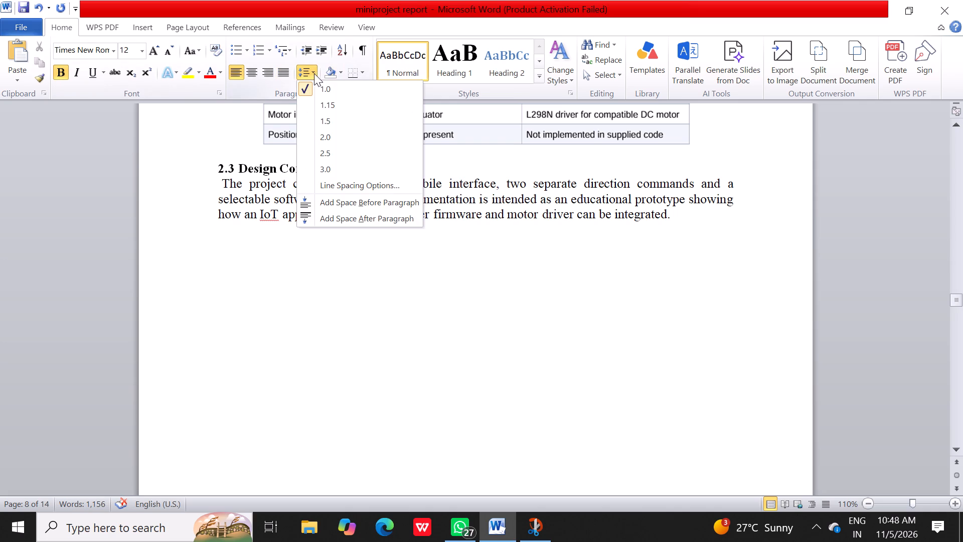
pyautogui.click(317, 98)
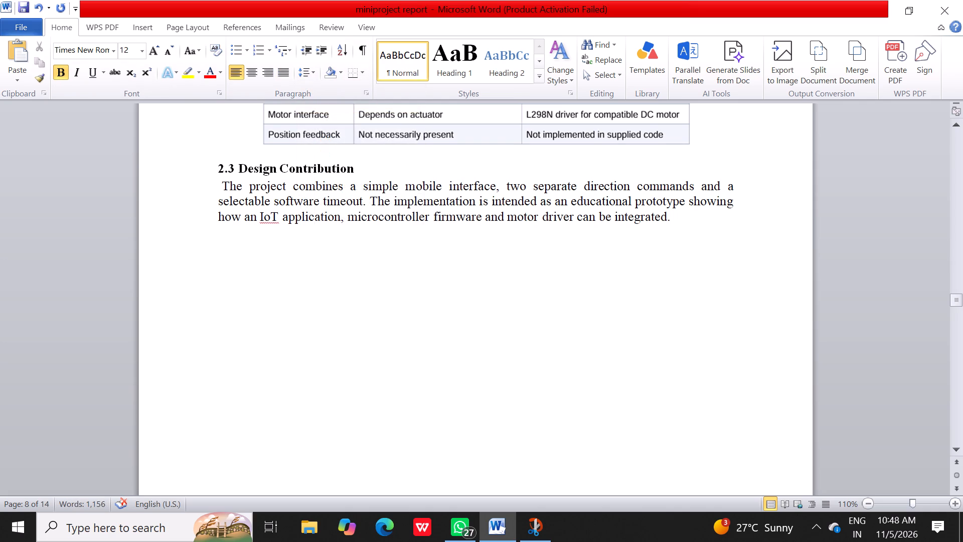
# Add a new empty paragraph after the Design Contribution text ending in "motor driver can be integrated.".
pyautogui.click(341, 279)
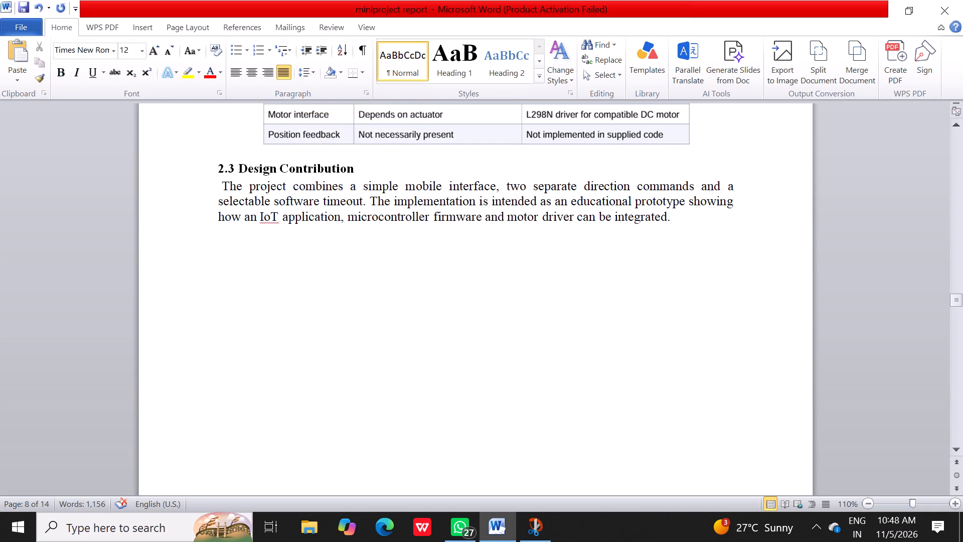
pyautogui.click(679, 218)
pyautogui.press('Return')
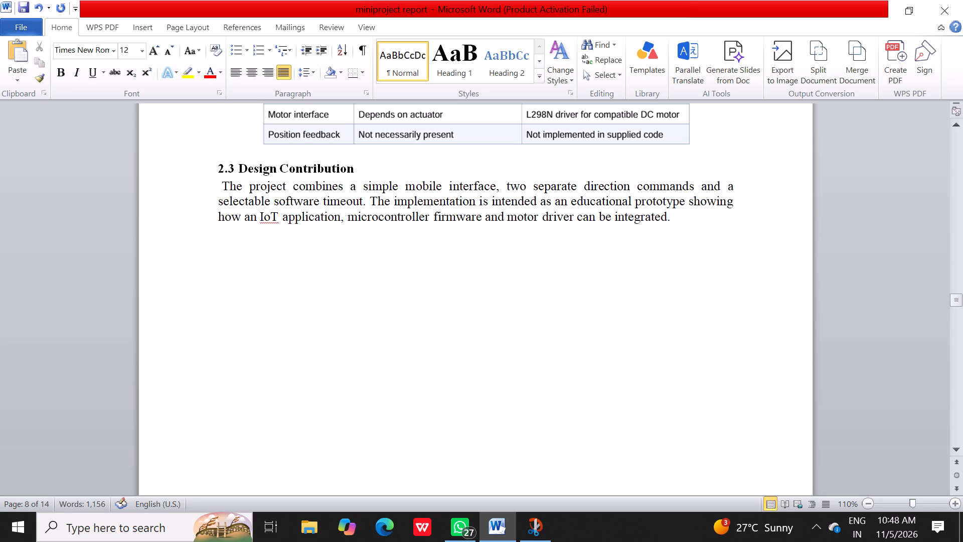
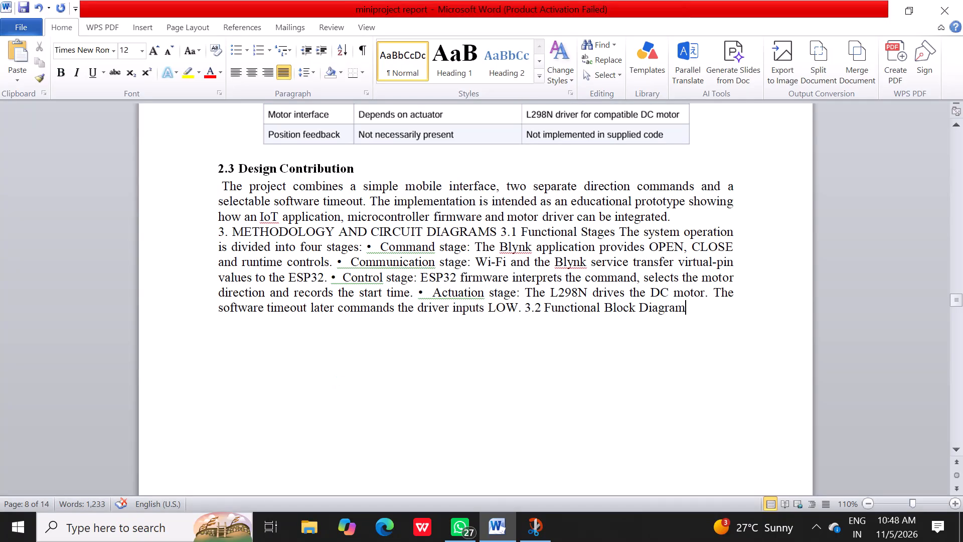
# Put "3. METHODOLOGY AND CIRCUIT DIAGRAMS" on its own line with a blank line above it.
pyautogui.click(221, 231)
pyautogui.press('Return')
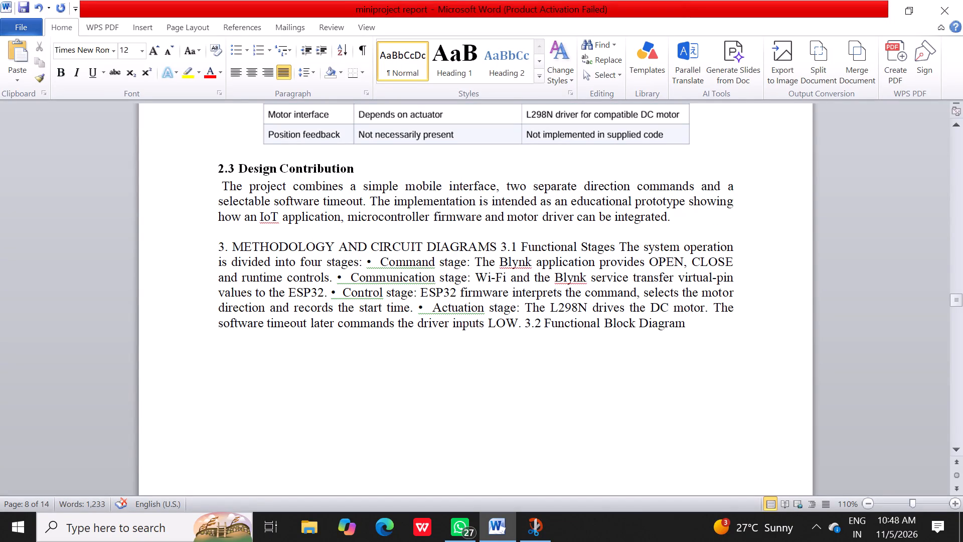
pyautogui.click(500, 246)
pyautogui.press('Return')
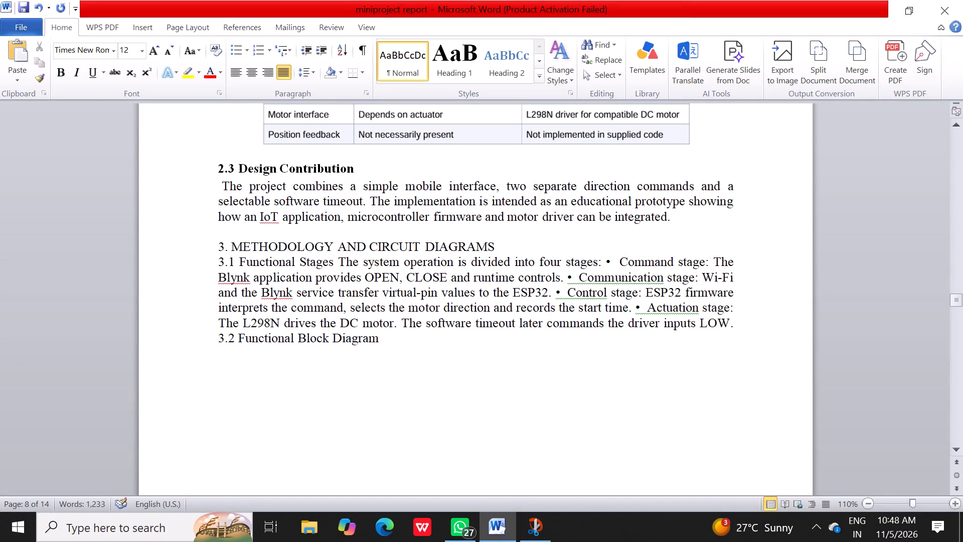
# Break the section 3 text so the 3.1 heading, its intro sentence, each of the four stage bullets and the 3.2 heading start on separate lines.
pyautogui.click(604, 263)
pyautogui.press('Return')
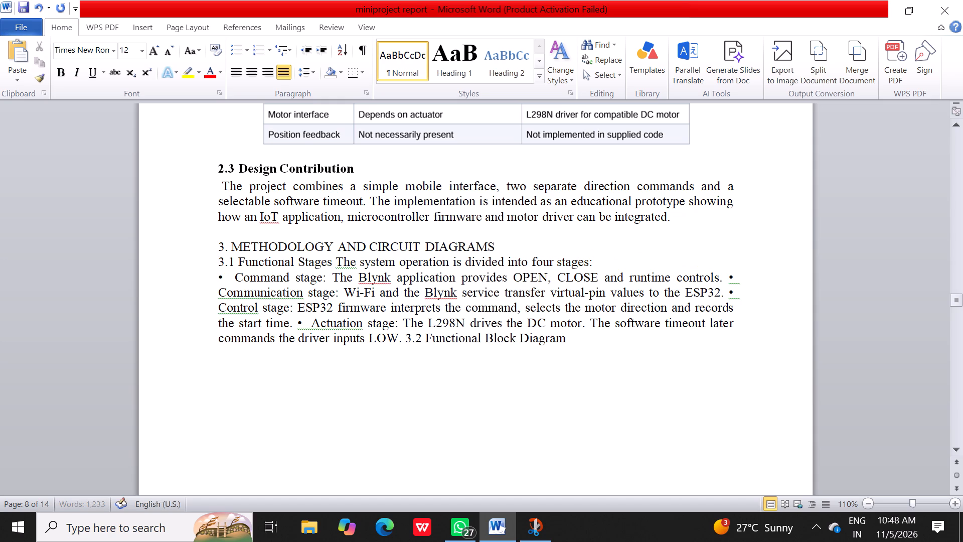
pyautogui.click(729, 272)
pyautogui.press('Return')
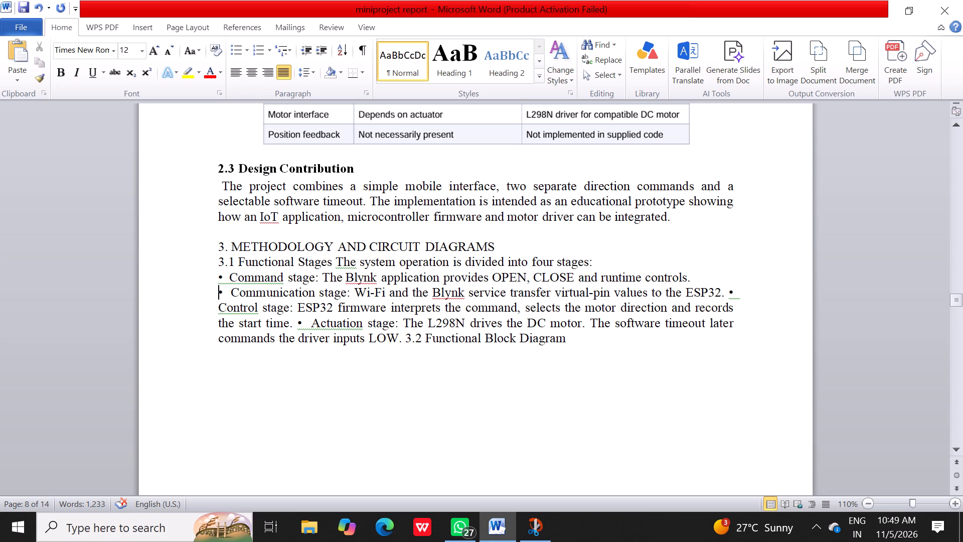
pyautogui.click(727, 292)
pyautogui.press('Return')
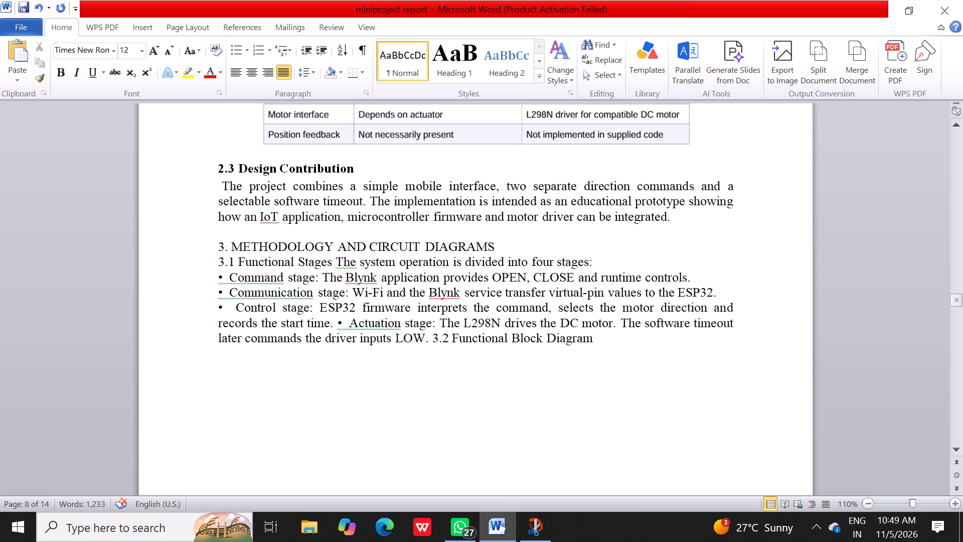
pyautogui.click(337, 325)
pyautogui.press('Return')
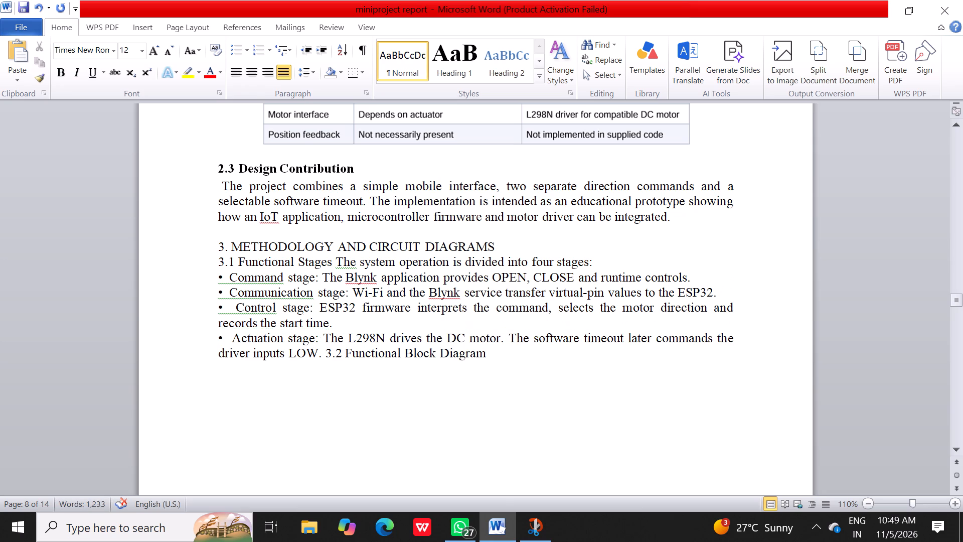
pyautogui.click(325, 354)
pyautogui.press('Return')
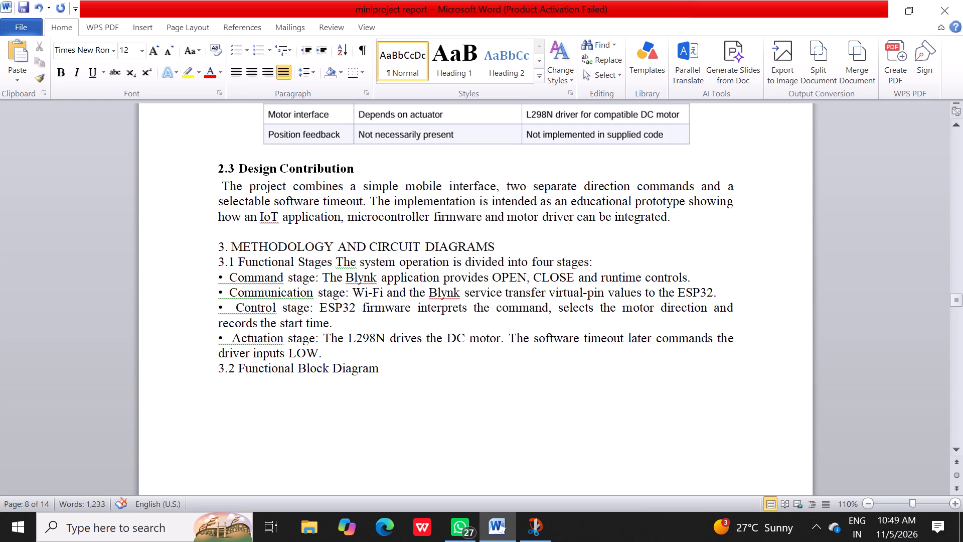
pyautogui.click(338, 262)
pyautogui.press('Return')
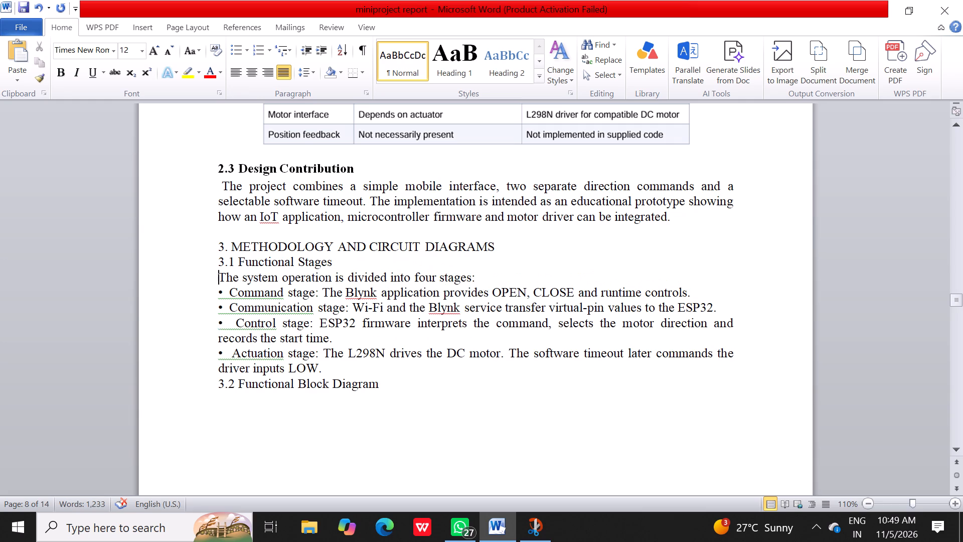
# Make the "3. METHODOLOGY AND CIRCUIT DIAGRAMS" and "3.1 Functional Stages" headings bold with 1.15 line spacing.
pyautogui.moveTo(216, 245); pyautogui.dragTo(322, 257)
pyautogui.click(324, 238)
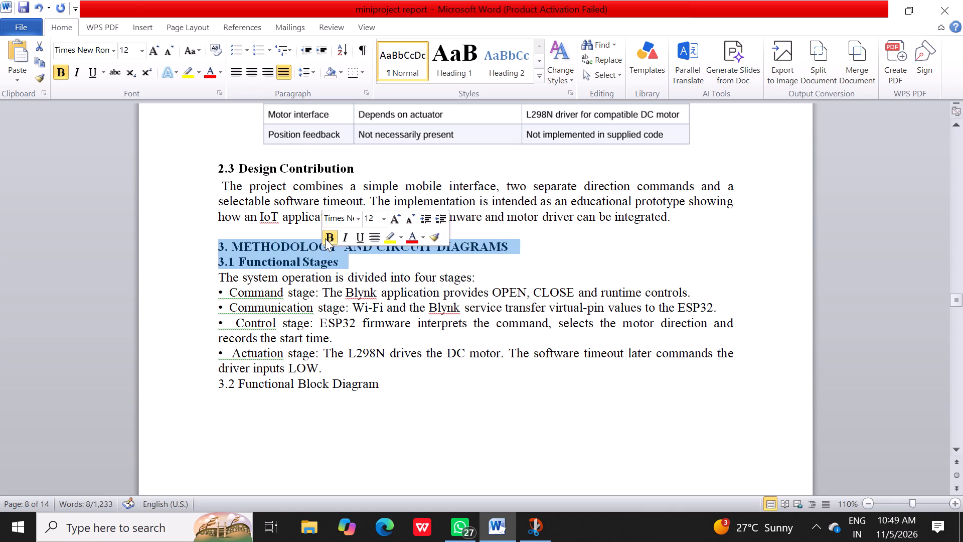
pyautogui.click(313, 70)
pyautogui.click(315, 99)
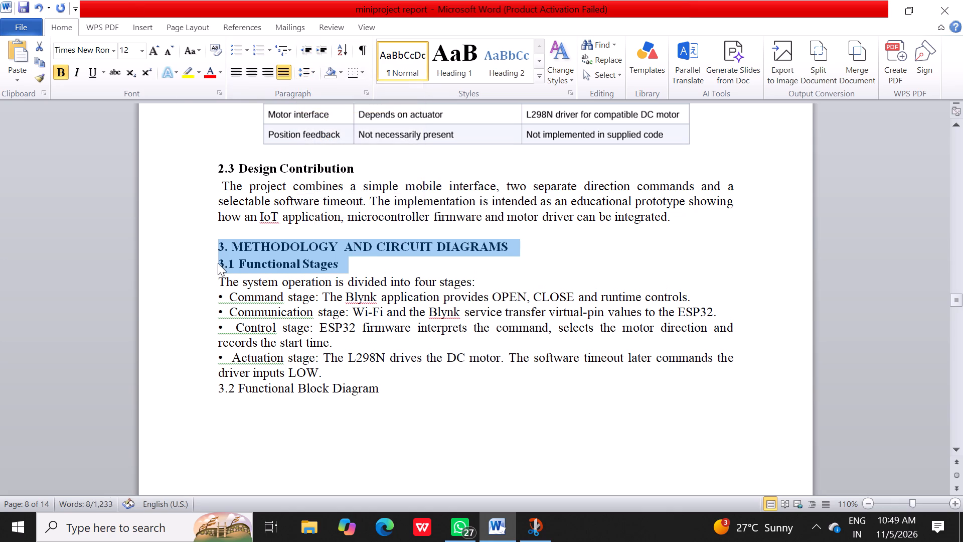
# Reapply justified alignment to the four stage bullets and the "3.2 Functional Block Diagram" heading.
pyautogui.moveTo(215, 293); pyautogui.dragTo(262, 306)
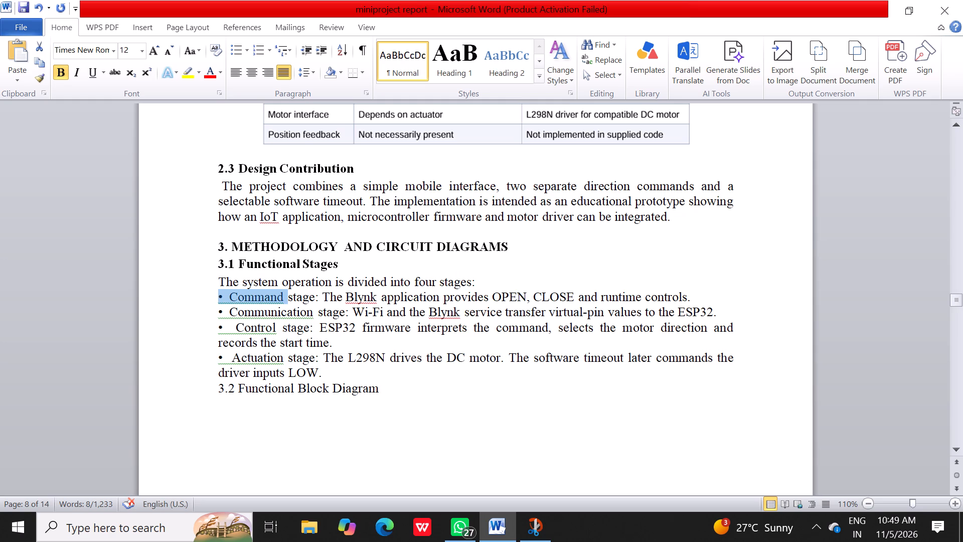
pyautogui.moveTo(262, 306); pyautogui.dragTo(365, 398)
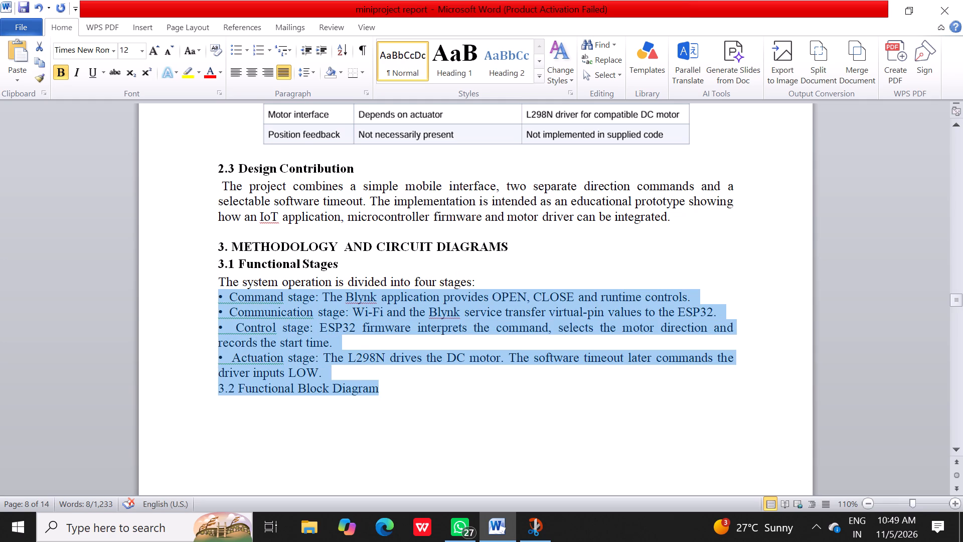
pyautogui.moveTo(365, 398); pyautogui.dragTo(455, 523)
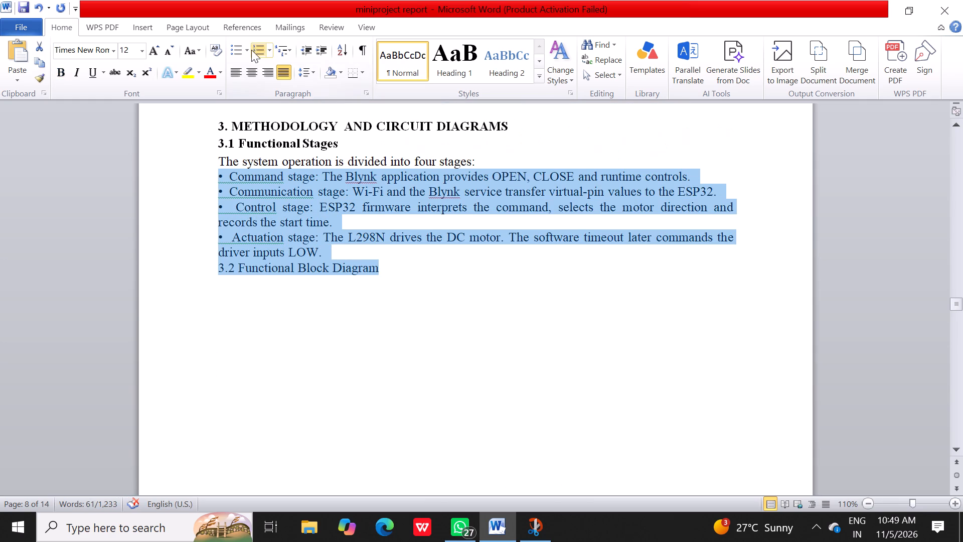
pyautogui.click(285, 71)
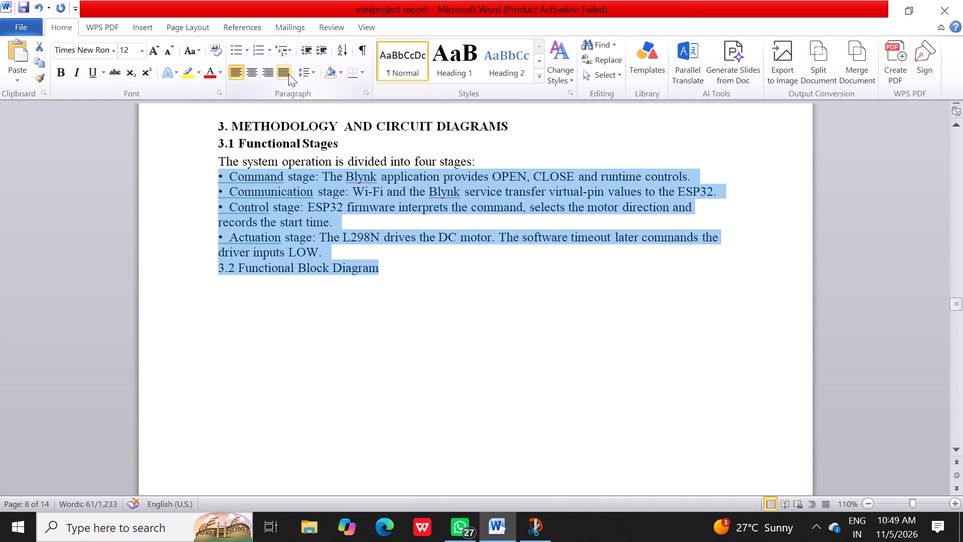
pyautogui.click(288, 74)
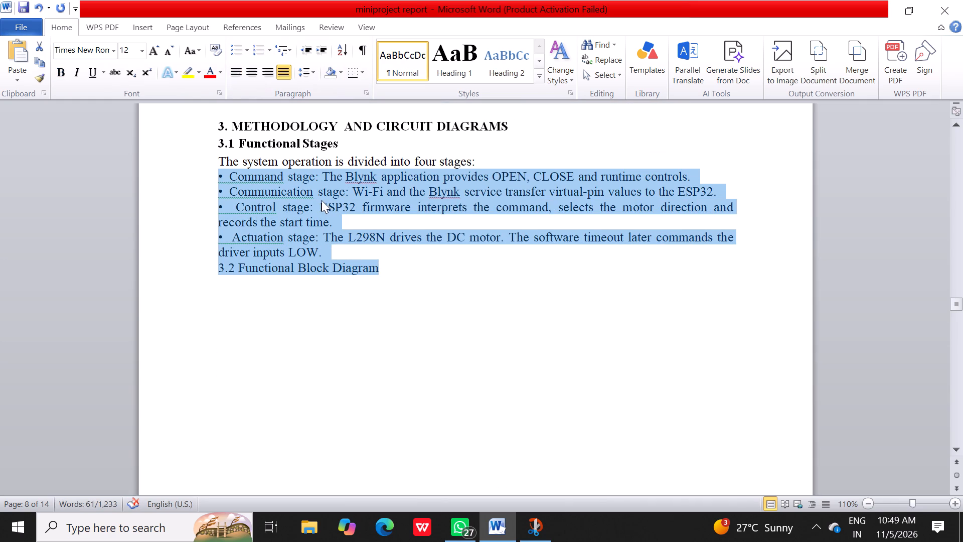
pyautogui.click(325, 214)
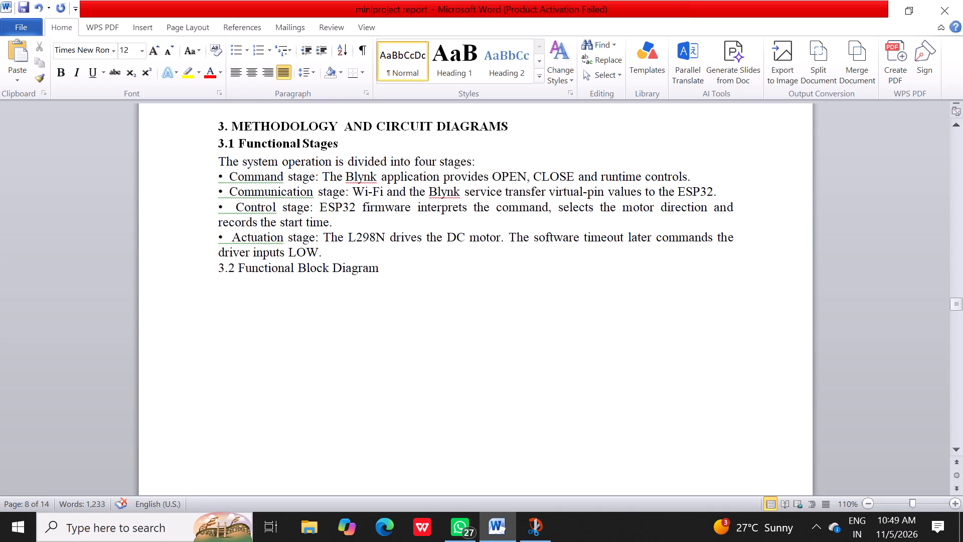
# Make the "3.2 Functional Block Diagram" heading bold.
pyautogui.moveTo(213, 264); pyautogui.dragTo(370, 260)
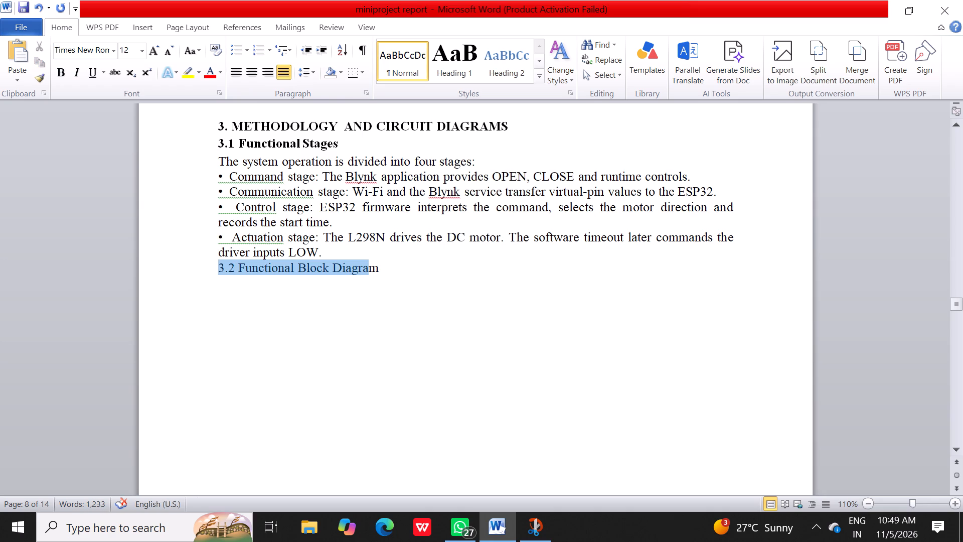
pyautogui.moveTo(370, 260); pyautogui.dragTo(379, 267)
pyautogui.click(385, 251)
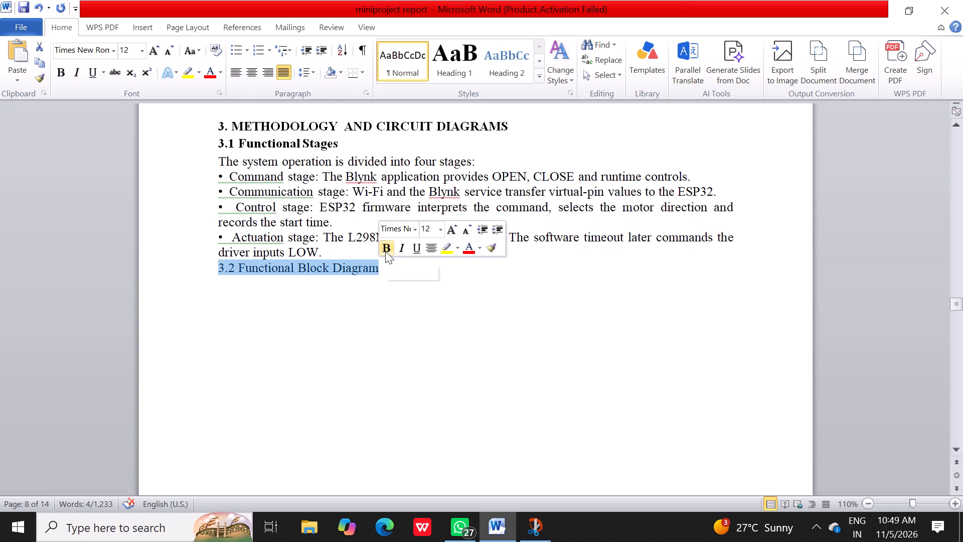
# Bold the "Actuation stage:", "Control stage:" and "Communication stage:" labels in the Functional Stages bullets.
pyautogui.moveTo(317, 238); pyautogui.dragTo(235, 238)
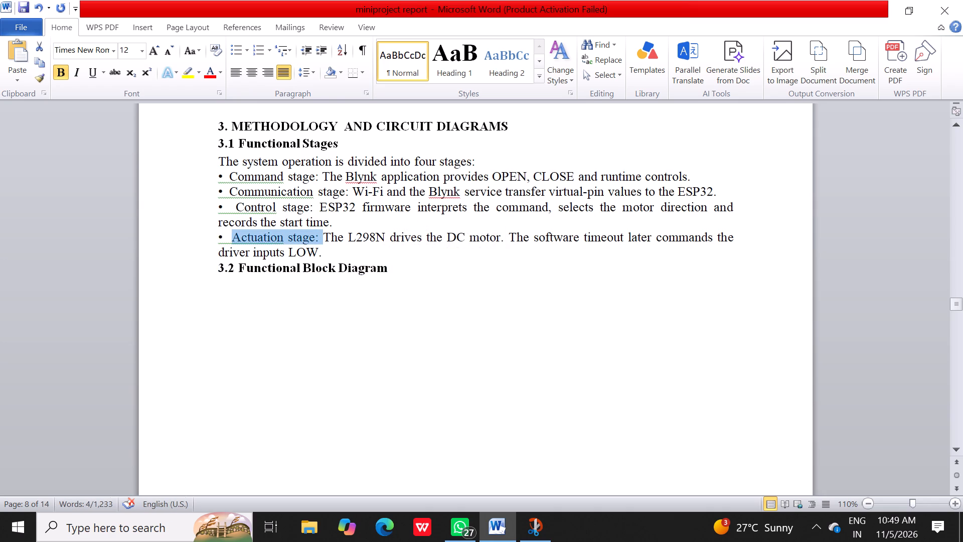
pyautogui.moveTo(235, 238); pyautogui.dragTo(214, 240)
pyautogui.click(224, 216)
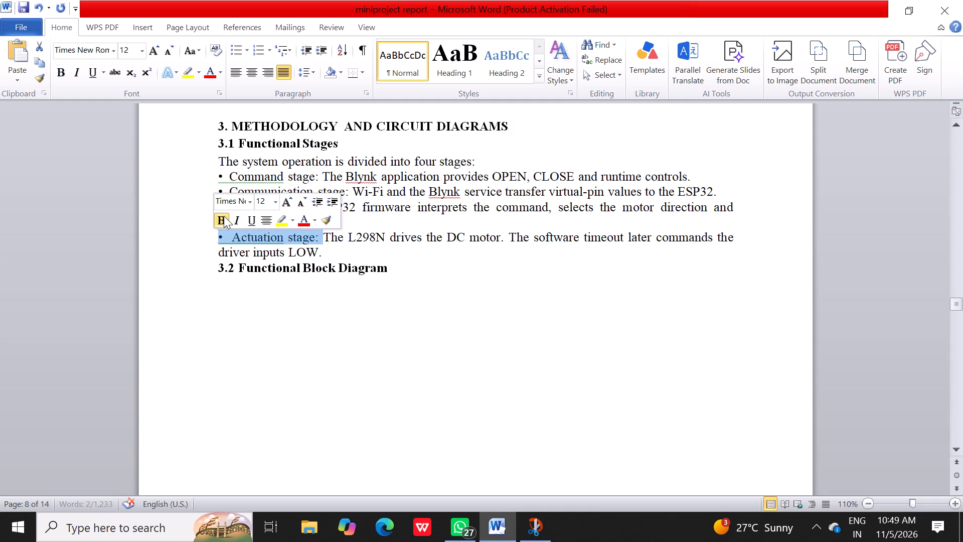
pyautogui.moveTo(196, 209); pyautogui.dragTo(218, 207)
pyautogui.click(218, 207)
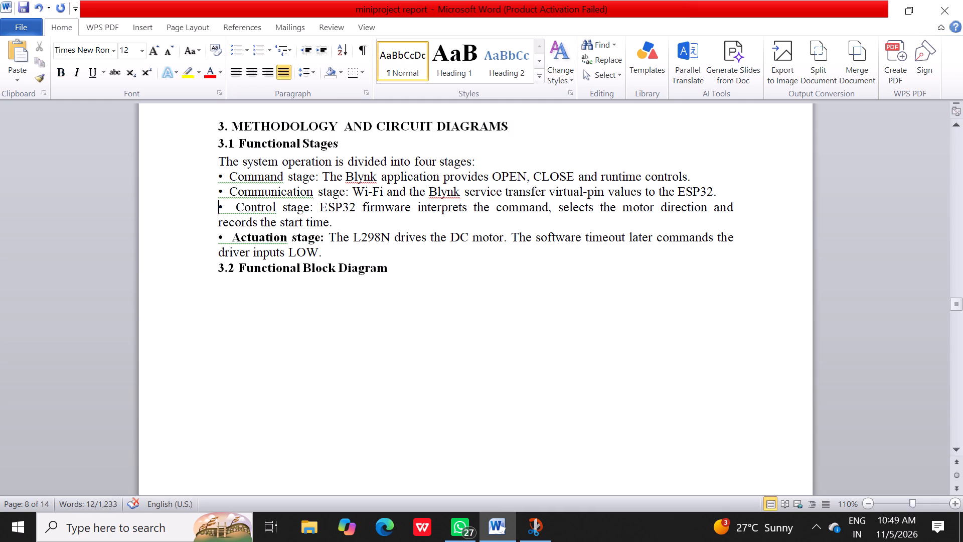
pyautogui.moveTo(218, 207); pyautogui.dragTo(308, 207)
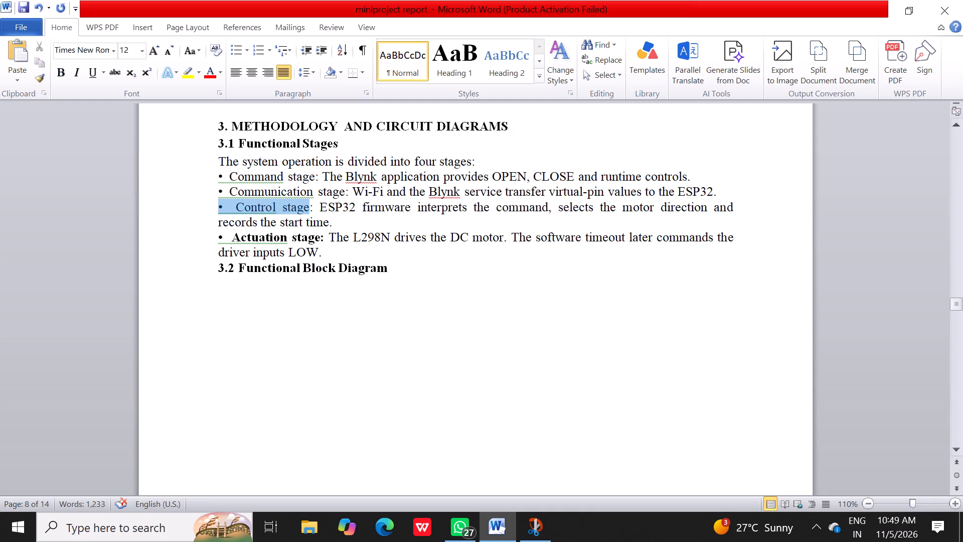
pyautogui.moveTo(308, 207); pyautogui.dragTo(312, 208)
pyautogui.click(320, 187)
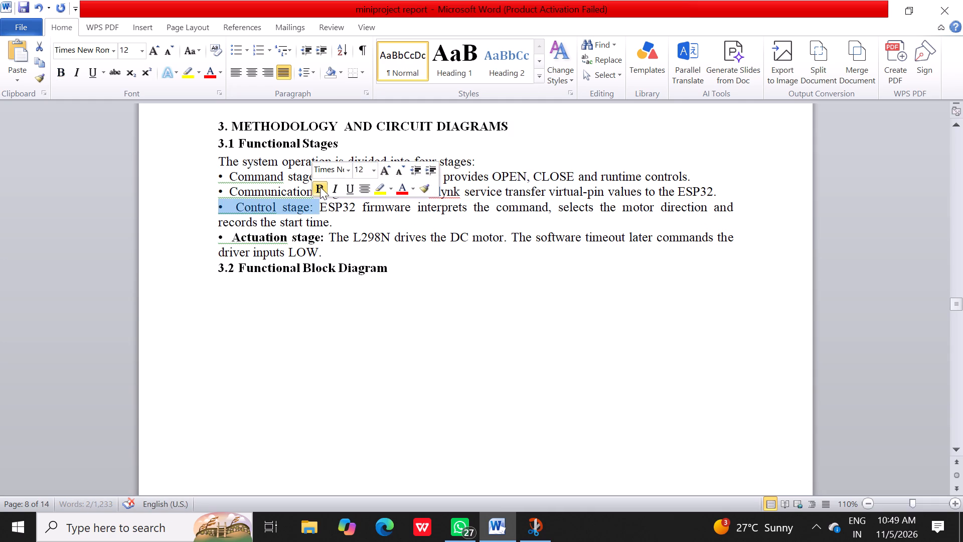
pyautogui.click(320, 203)
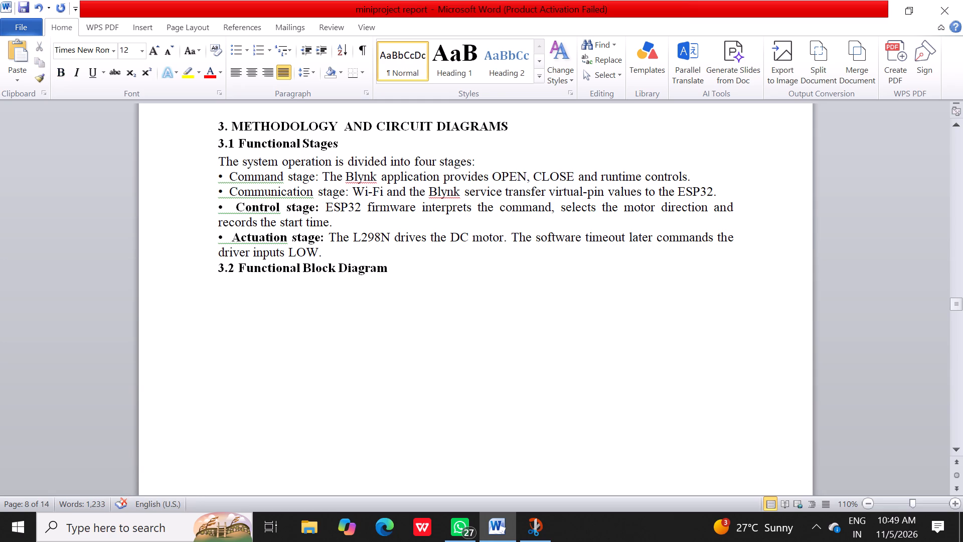
pyautogui.moveTo(347, 189); pyautogui.dragTo(204, 179)
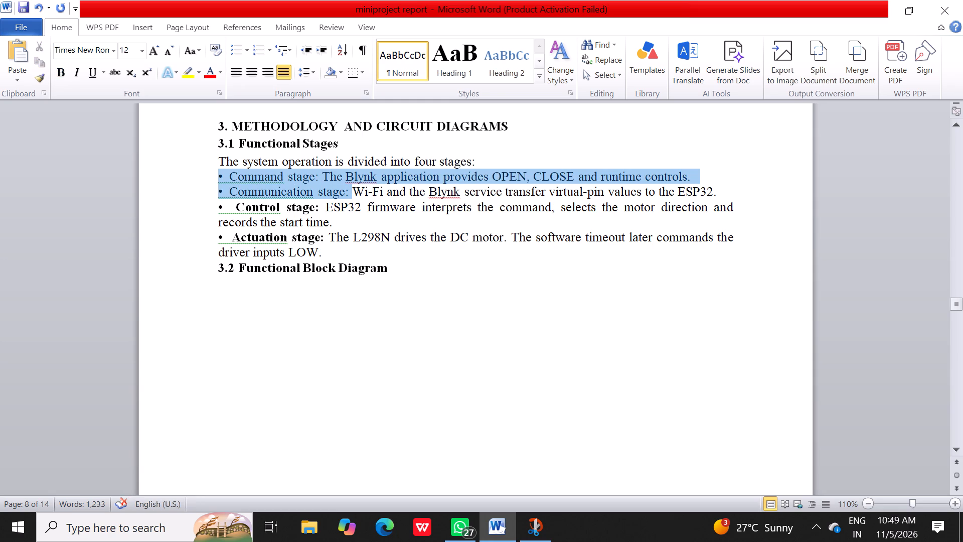
pyautogui.moveTo(204, 179); pyautogui.dragTo(224, 192)
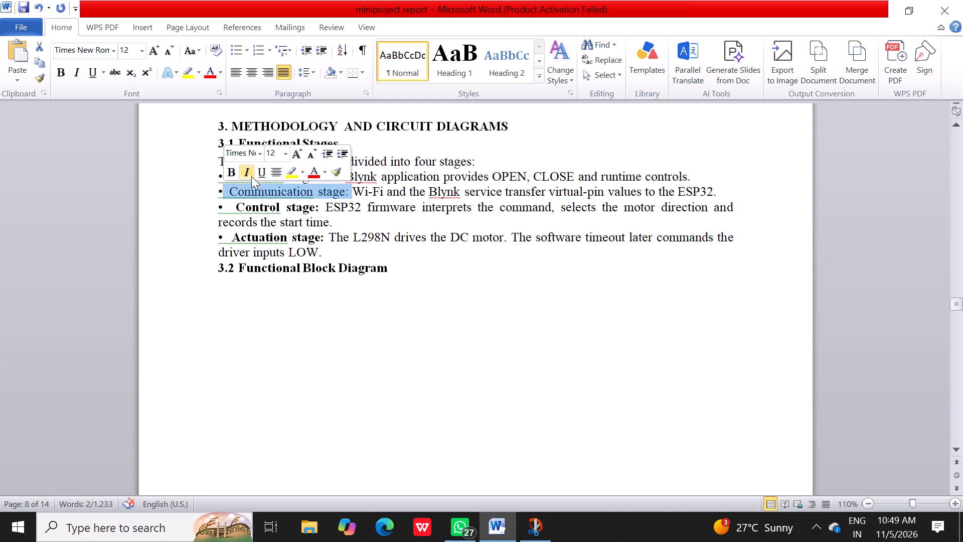
pyautogui.click(236, 175)
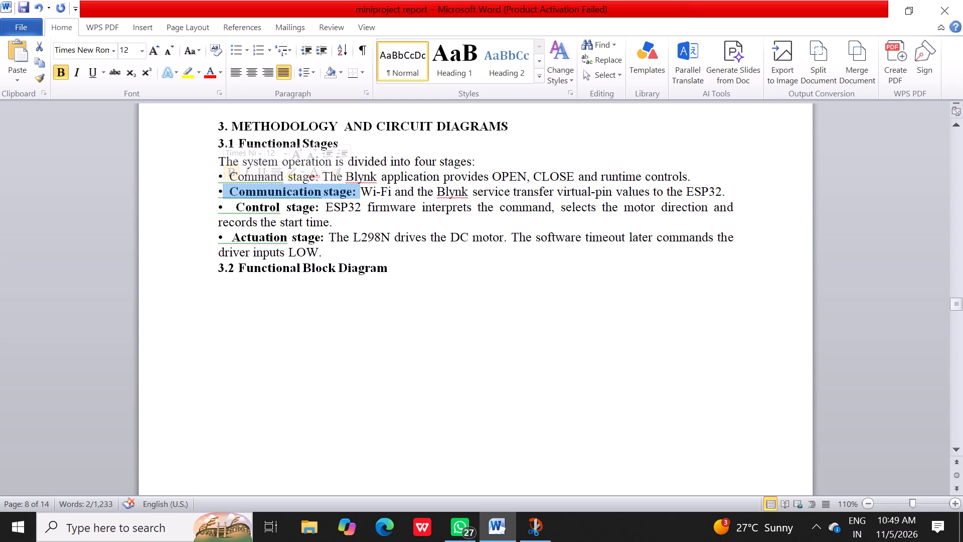
# Delete the extra space between the bullet and the "Control stage:" label.
pyautogui.click(235, 208)
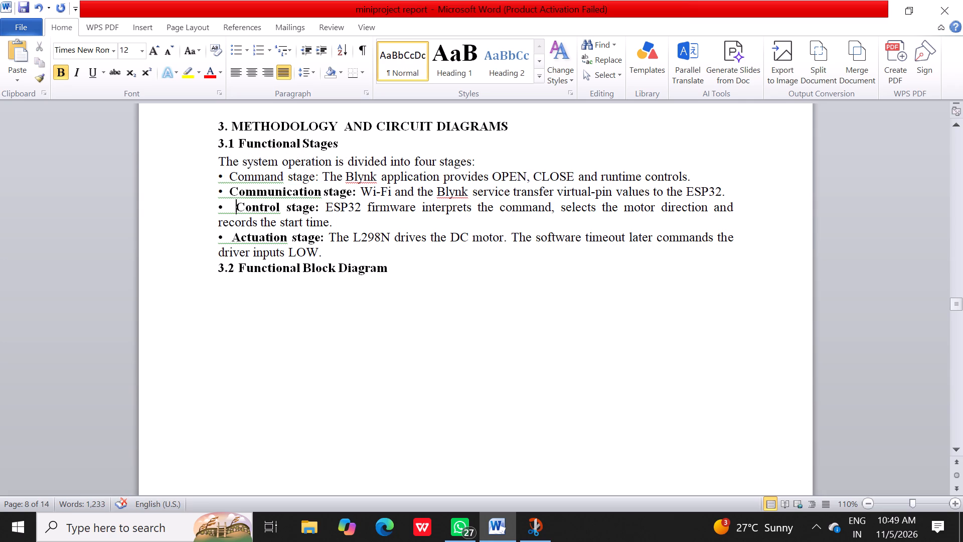
pyautogui.press('BackSpace')
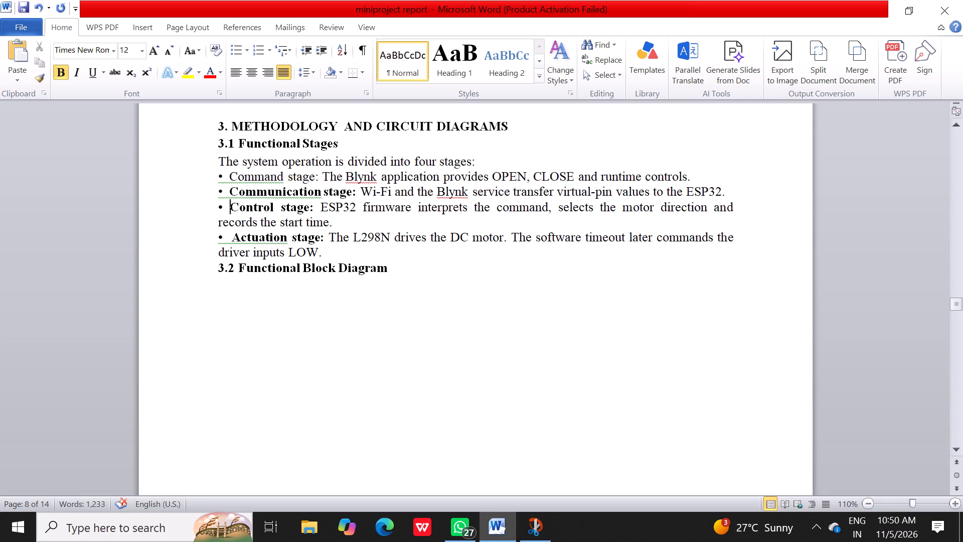
# Bold the "Command stage:" label in the first Functional Stages bullet.
pyautogui.moveTo(228, 178); pyautogui.dragTo(315, 177)
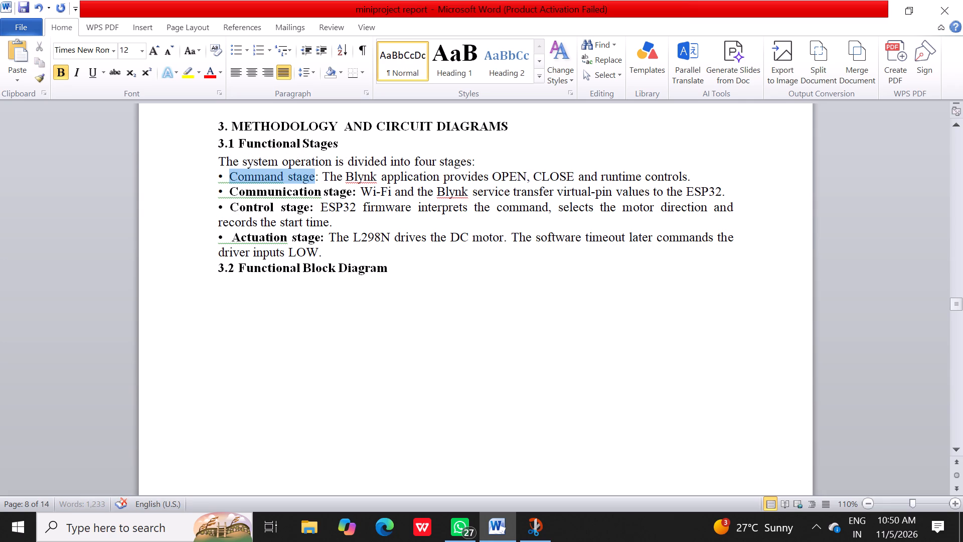
pyautogui.moveTo(315, 177); pyautogui.dragTo(319, 178)
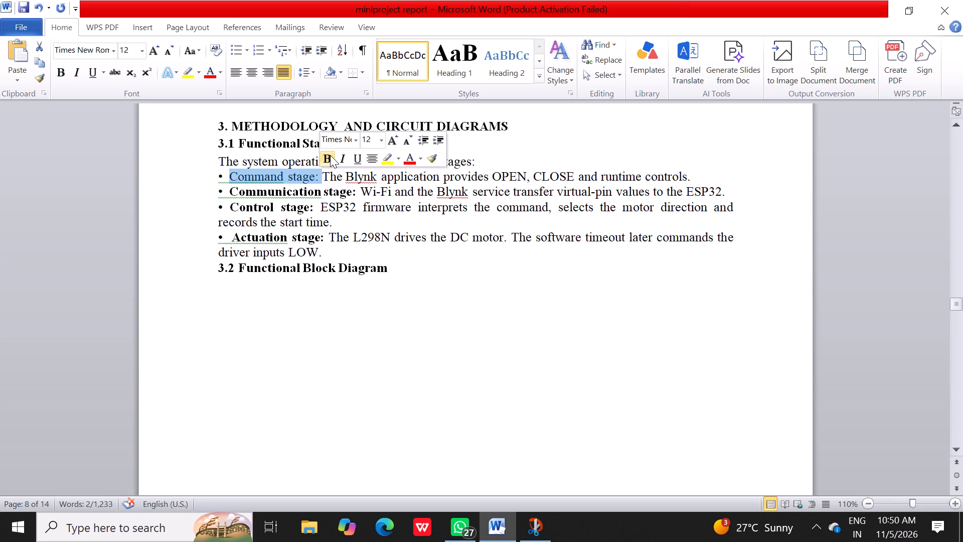
pyautogui.click(330, 155)
# Add an empty line below the "3.2 Functional Block Diagram" heading and a blank line above it.
pyautogui.click(422, 293)
pyautogui.press('Return')
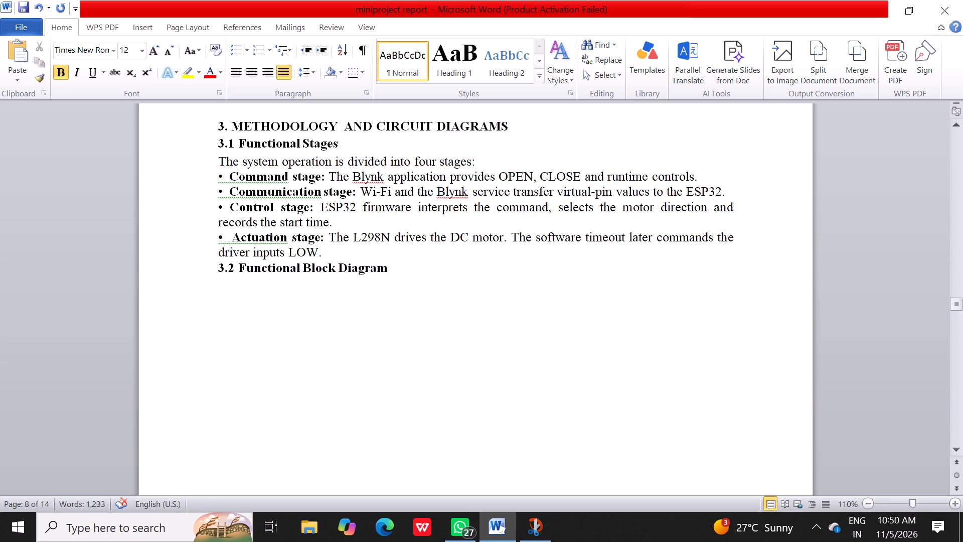
pyautogui.click(325, 256)
pyautogui.press('Return')
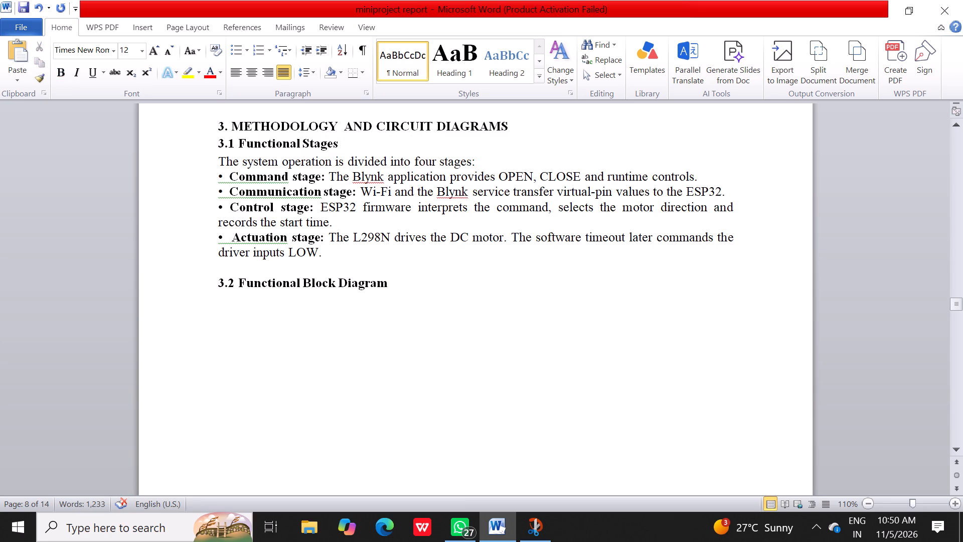
pyautogui.click(396, 289)
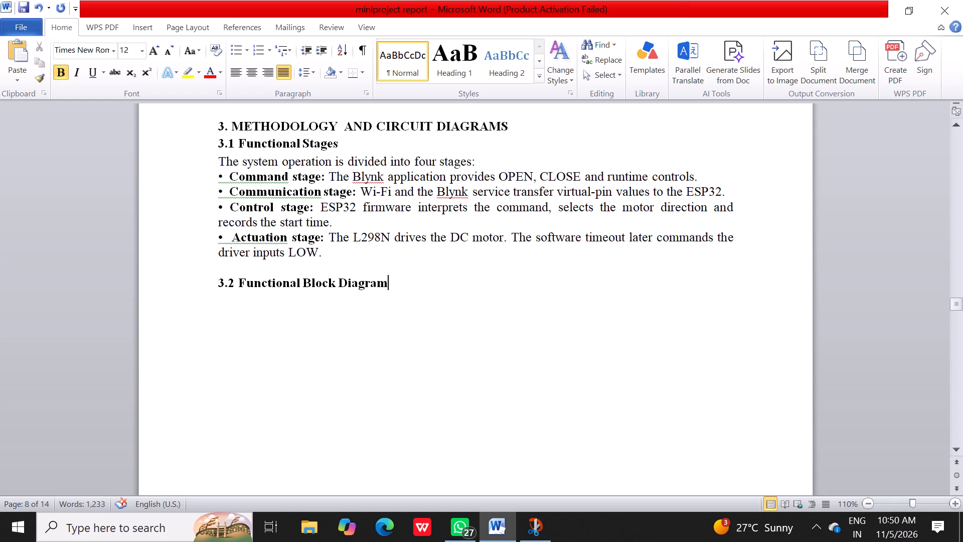
# Place the text cursor just before the "Actuation stage:" label in the last bullet.
pyautogui.click(229, 239)
# Delete the extra space between the bullet and the "Actuation stage:" label.
pyautogui.press('Right')
pyautogui.press('BackSpace')
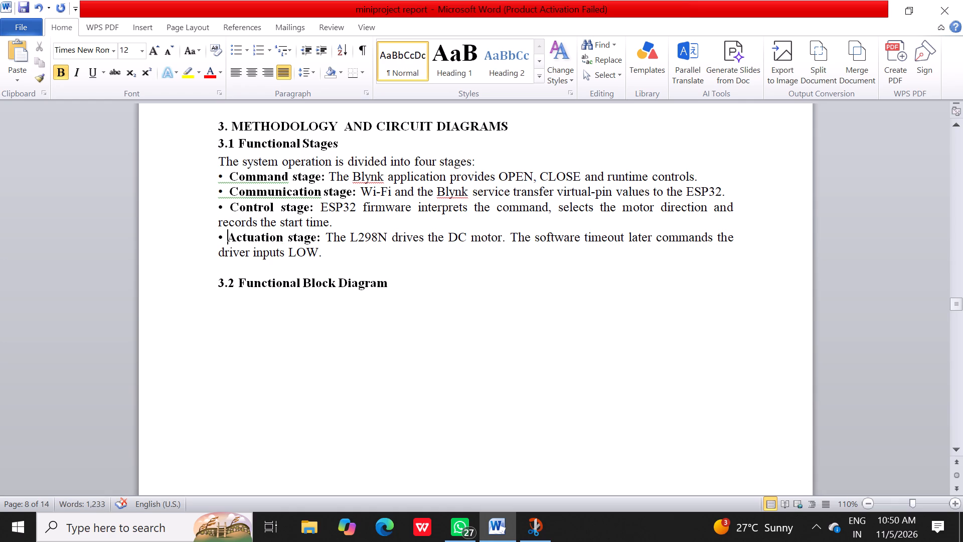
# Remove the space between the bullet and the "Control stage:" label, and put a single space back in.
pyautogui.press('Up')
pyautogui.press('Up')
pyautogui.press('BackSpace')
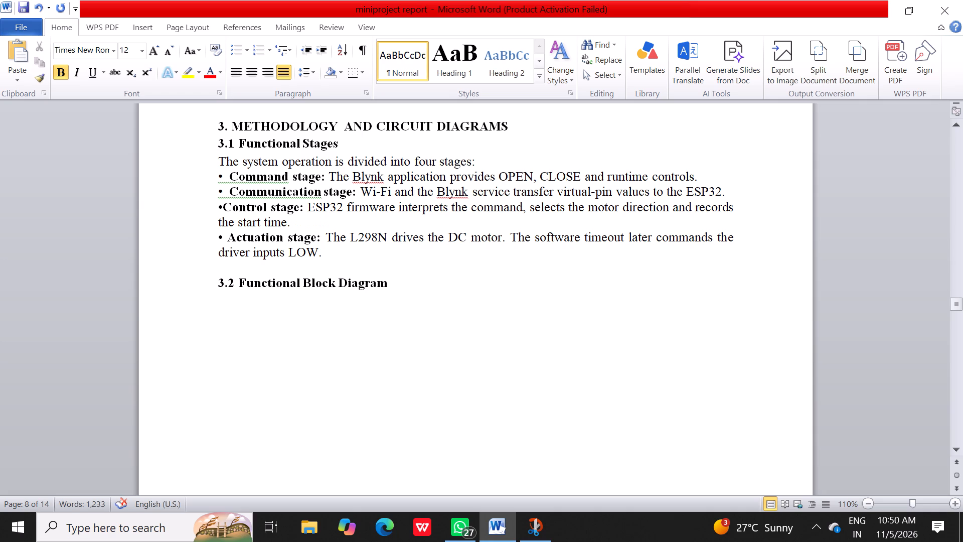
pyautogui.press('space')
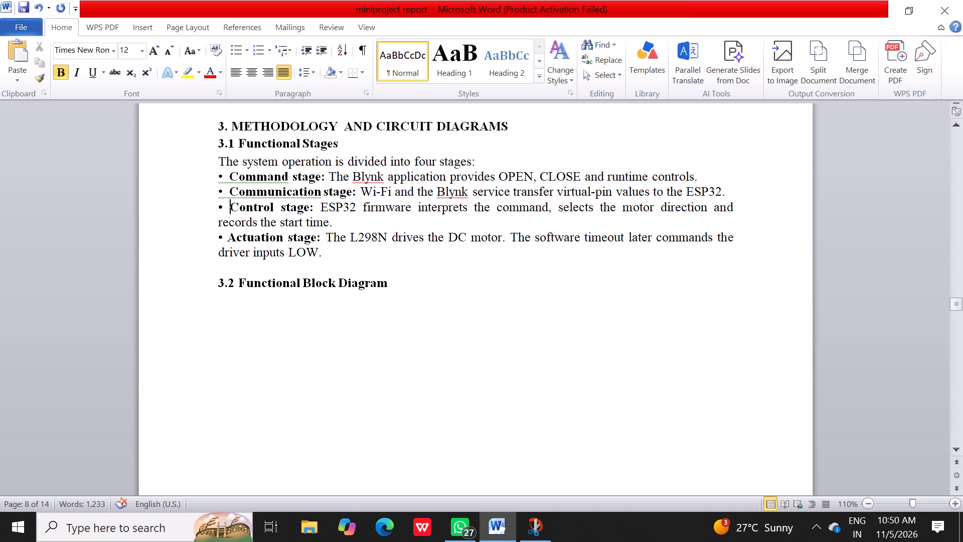
# Start a new empty line below the "3.2 Functional Block Diagram" heading.
pyautogui.click(432, 288)
pyautogui.press('Return')
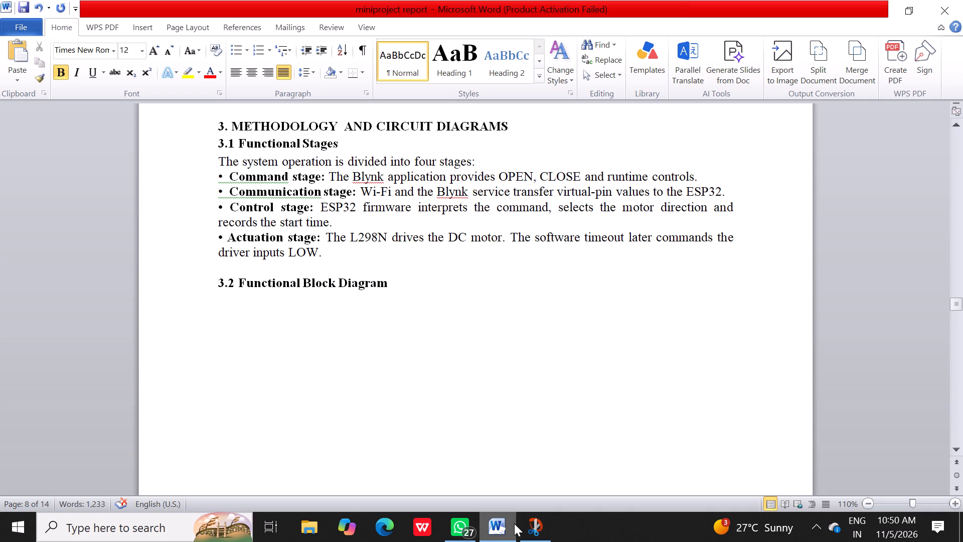
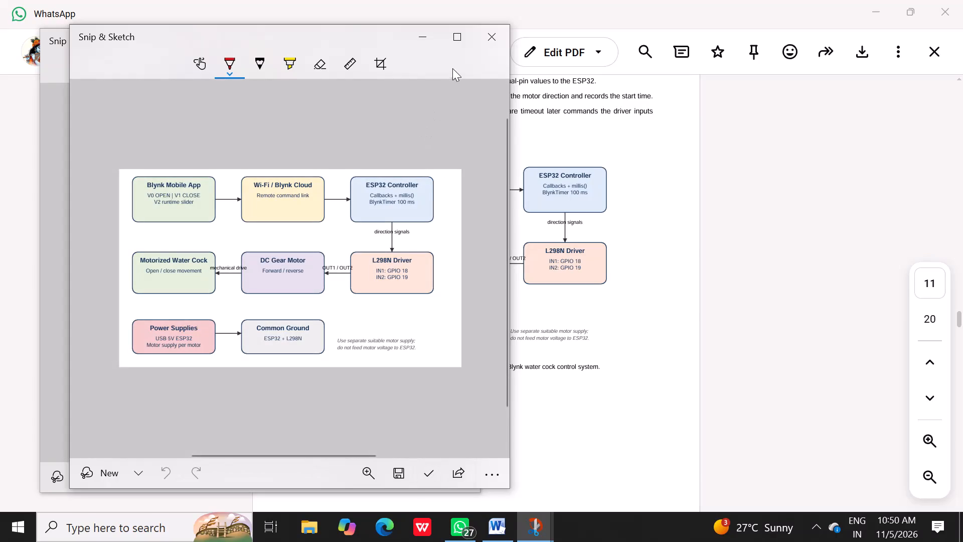
# Close the Snip & Sketch window containing the functional block diagram capture.
pyautogui.click(493, 44)
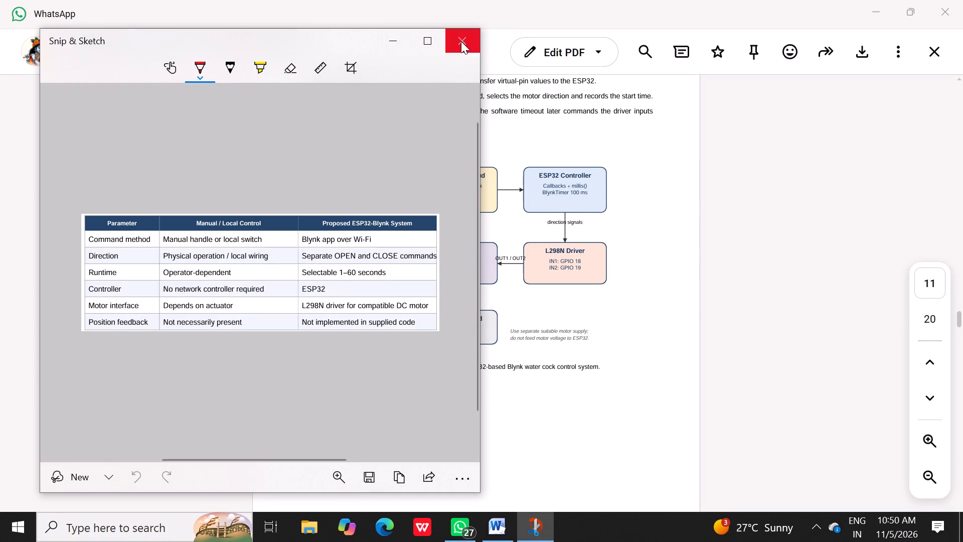
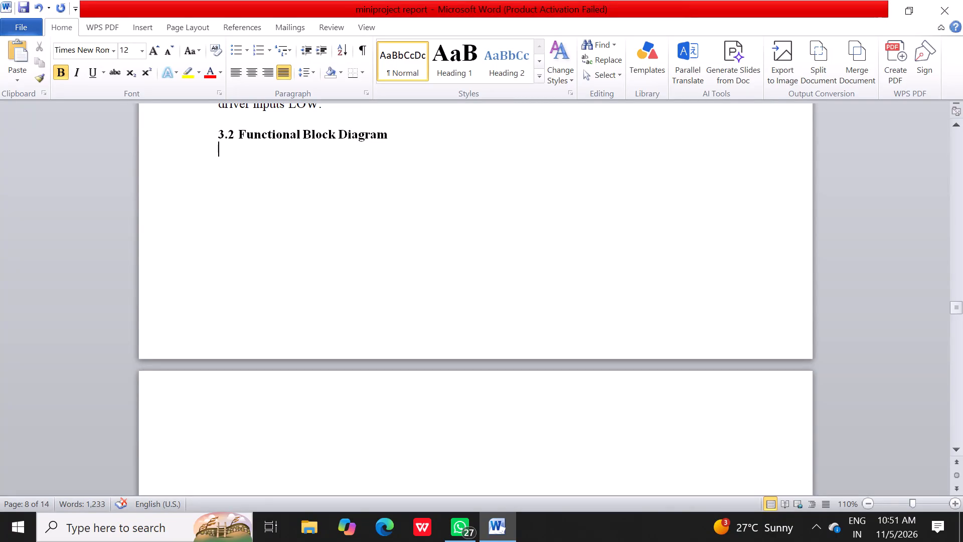
# Paste the copied functional block diagram picture below the "3.2 Functional Block Diagram" heading.
pyautogui.hotkey('ctrl', 'v')
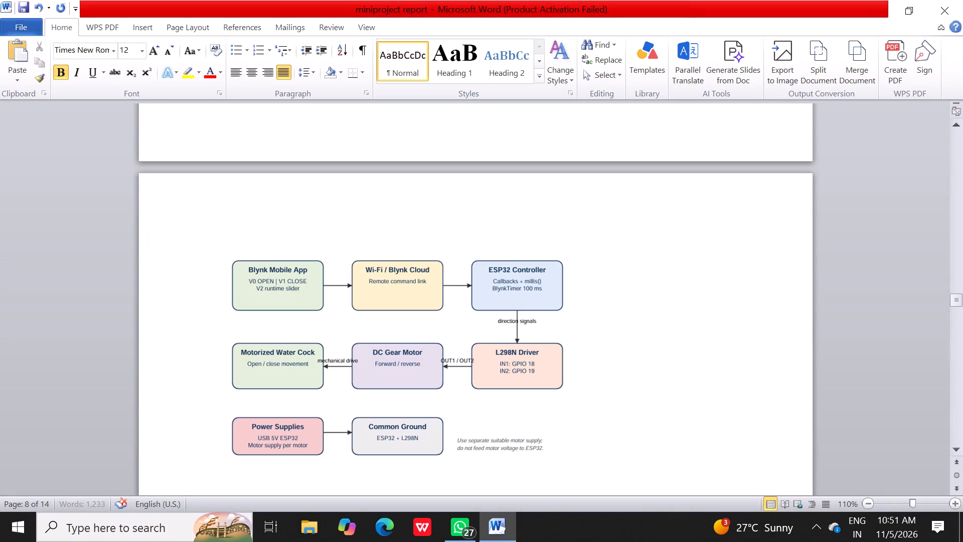
# Place the text cursor just before the "3.2 Functional Block Diagram" heading.
pyautogui.scroll(4, 281, 244)
pyautogui.scroll(19, 281, 244)
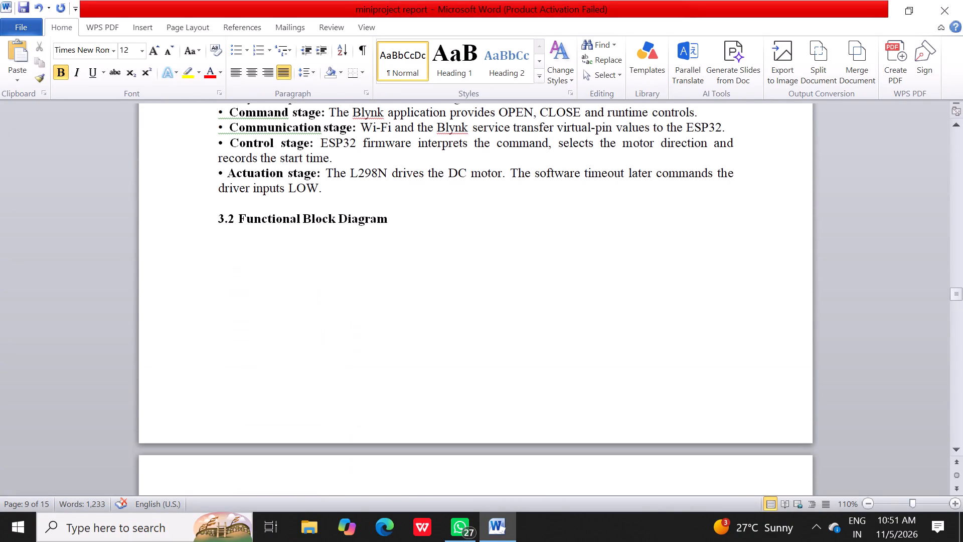
pyautogui.click(281, 244)
pyautogui.click(215, 220)
pyautogui.scroll(13, 215, 220)
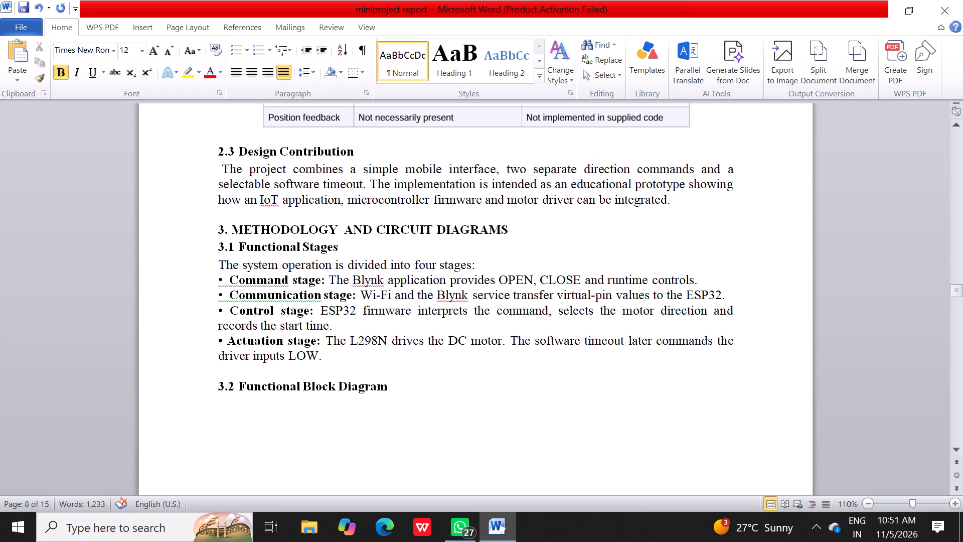
# Insert blank lines before the "3. METHODOLOGY AND CIRCUIT DIAGRAMS" heading so that chapter 3 starts on a new page.
pyautogui.click(213, 226)
pyautogui.press('Return')
pyautogui.press('Return')
pyautogui.press('Return')
pyautogui.press('Return')
pyautogui.press('Return')
pyautogui.press('Return')
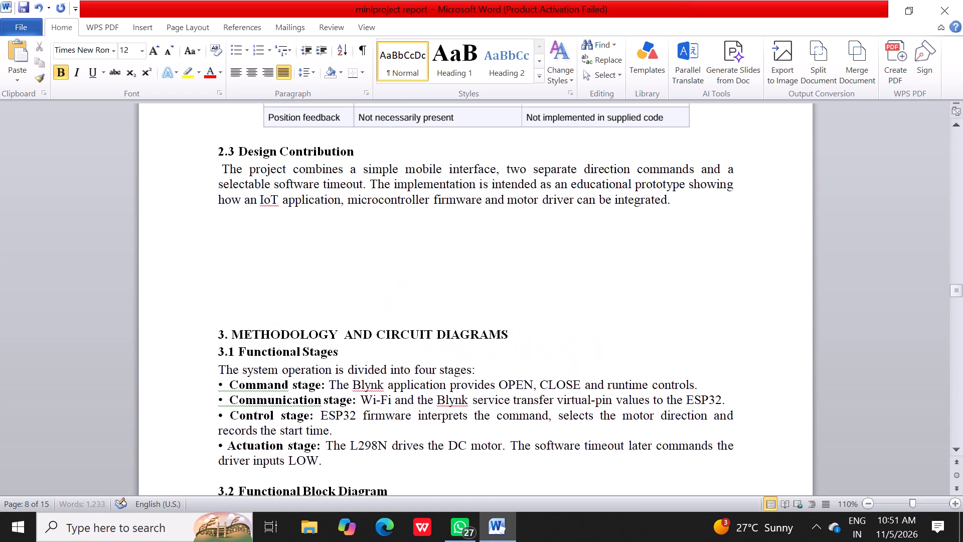
pyautogui.press('Return')
pyautogui.press('Return')
pyautogui.press('Return')
pyautogui.press('Return')
pyautogui.press('Return')
pyautogui.press('Return')
pyautogui.press('Return')
pyautogui.press('Return')
pyautogui.press('Return')
pyautogui.press('Return')
pyautogui.press('Return')
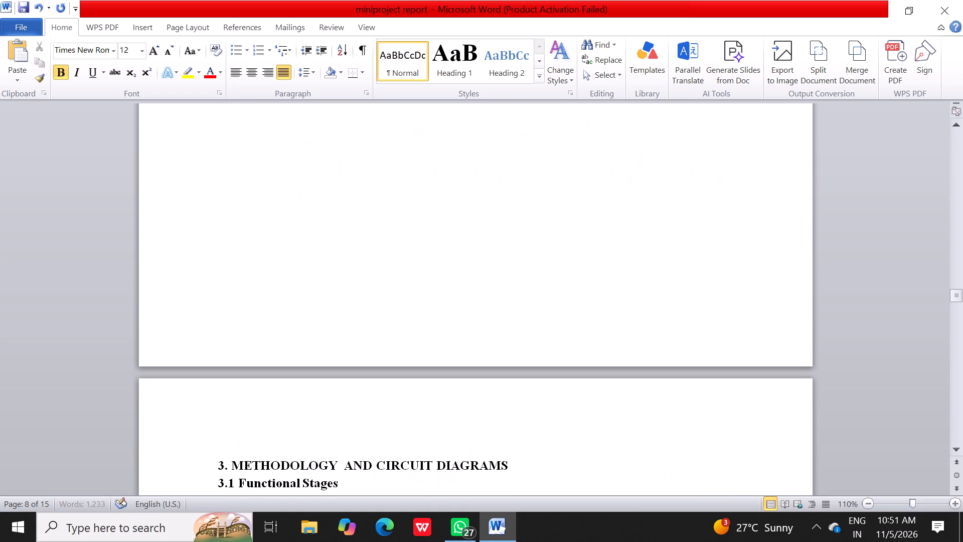
pyautogui.scroll(-7, 213, 226)
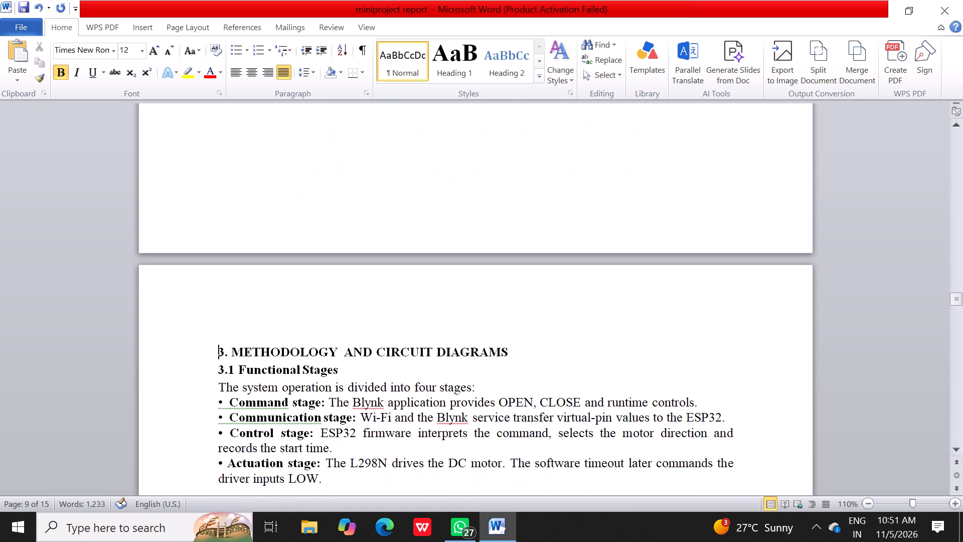
pyautogui.press('BackSpace')
pyautogui.press('BackSpace')
pyautogui.press('Return')
pyautogui.press('Return')
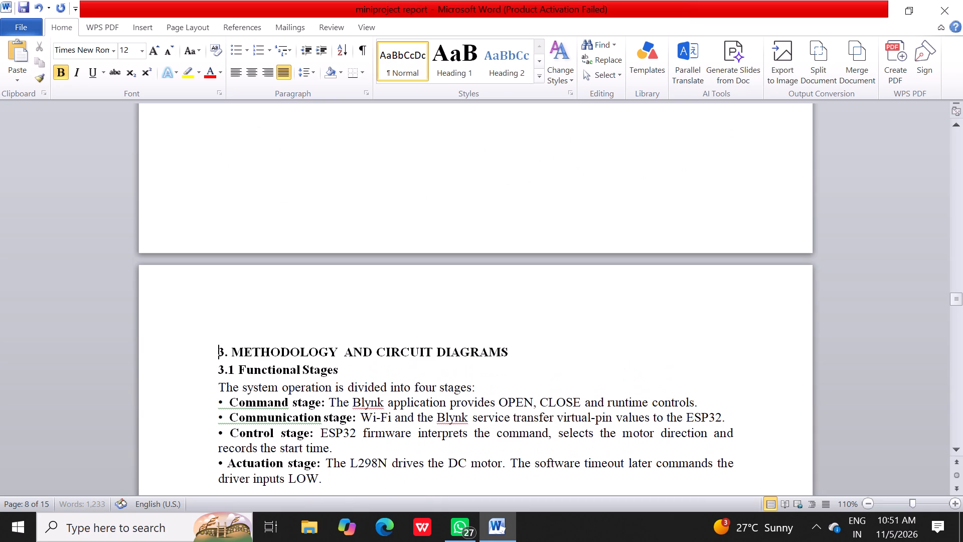
# Enlarge the "3. METHODOLOGY AND CIRCUIT DIAGRAMS" heading to font size 16.
pyautogui.scroll(-7, 213, 226)
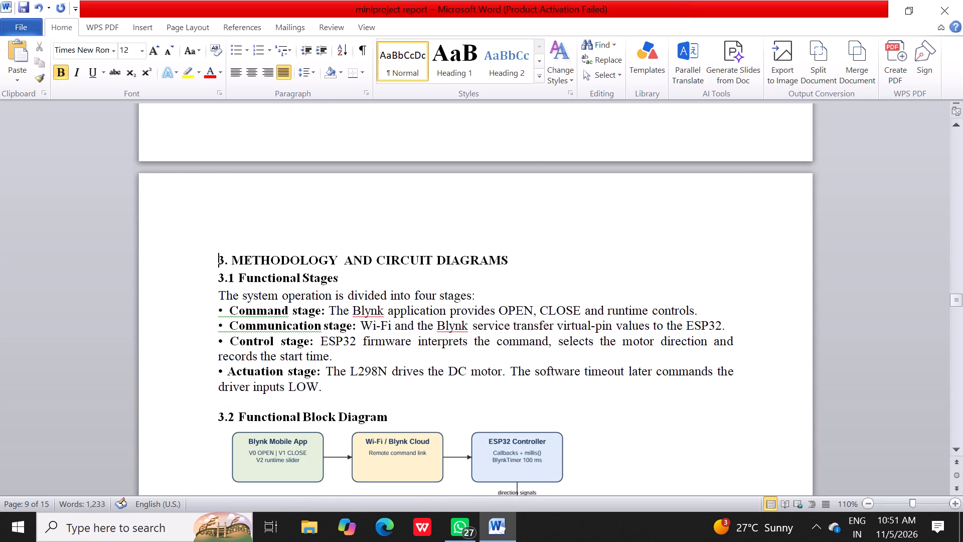
pyautogui.moveTo(218, 259); pyautogui.dragTo(540, 265)
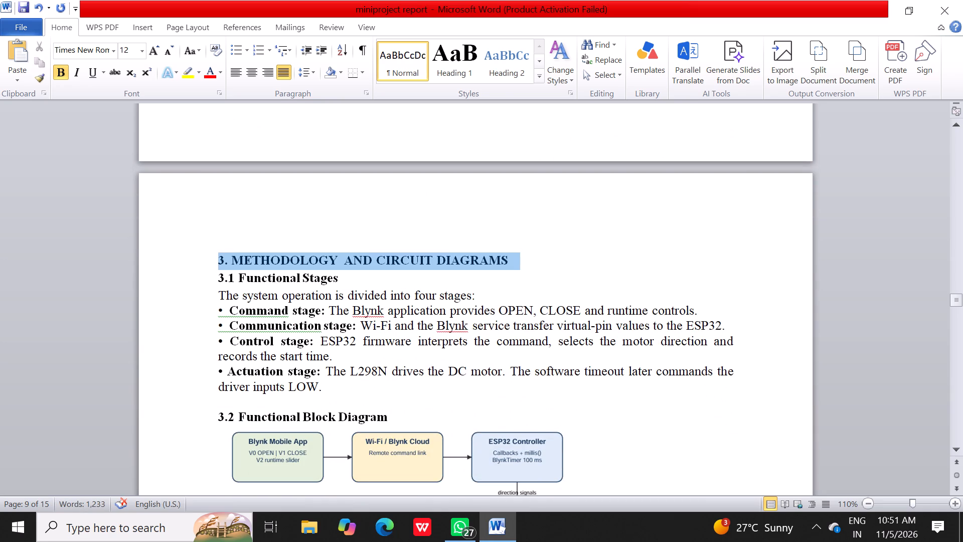
pyautogui.moveTo(540, 265); pyautogui.dragTo(539, 265)
pyautogui.doubleClick(616, 227)
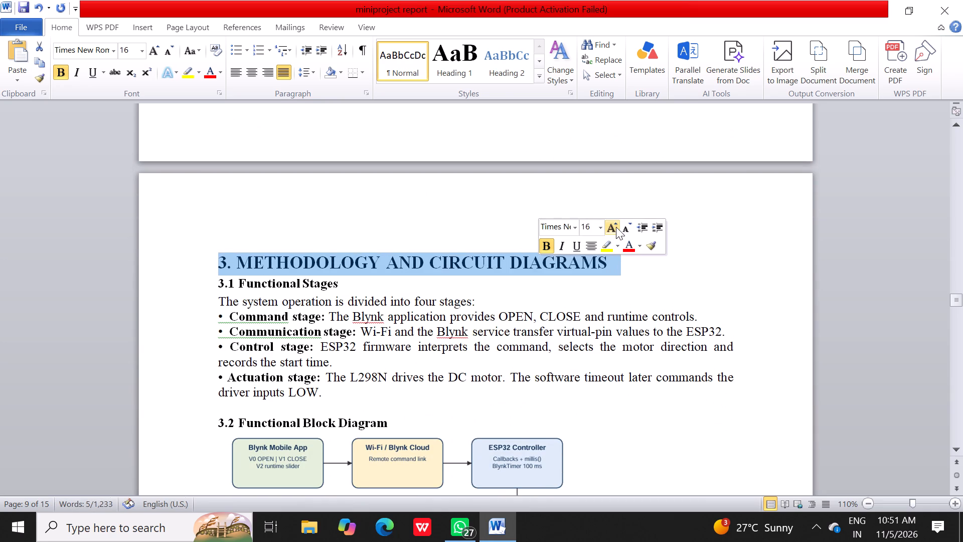
# Enlarge the "2. LITERATURE SURVEY" chapter heading to font size 16.
pyautogui.scroll(20, 317, 212)
pyautogui.scroll(1, 317, 212)
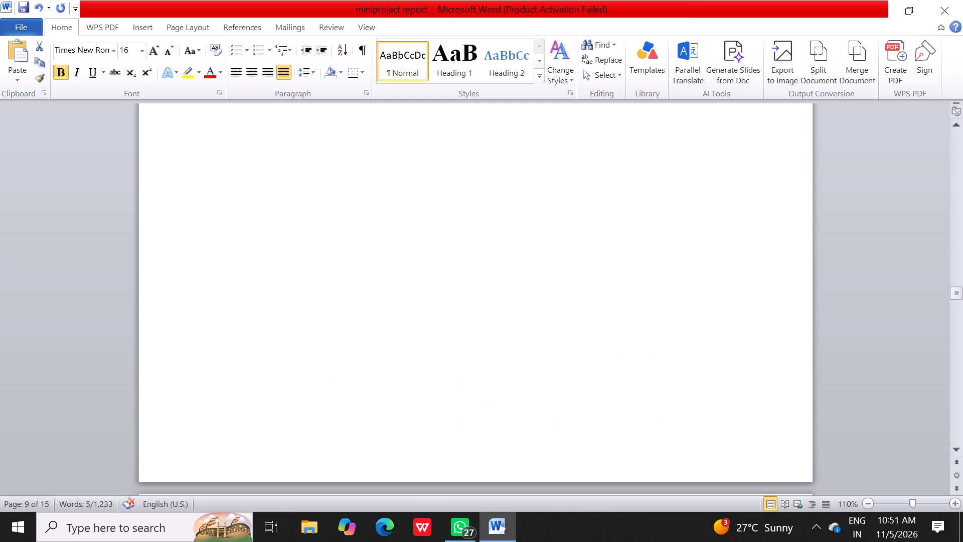
pyautogui.scroll(20, 317, 212)
pyautogui.scroll(20, 317, 212)
pyautogui.scroll(20, 317, 212)
pyautogui.scroll(-18, 317, 212)
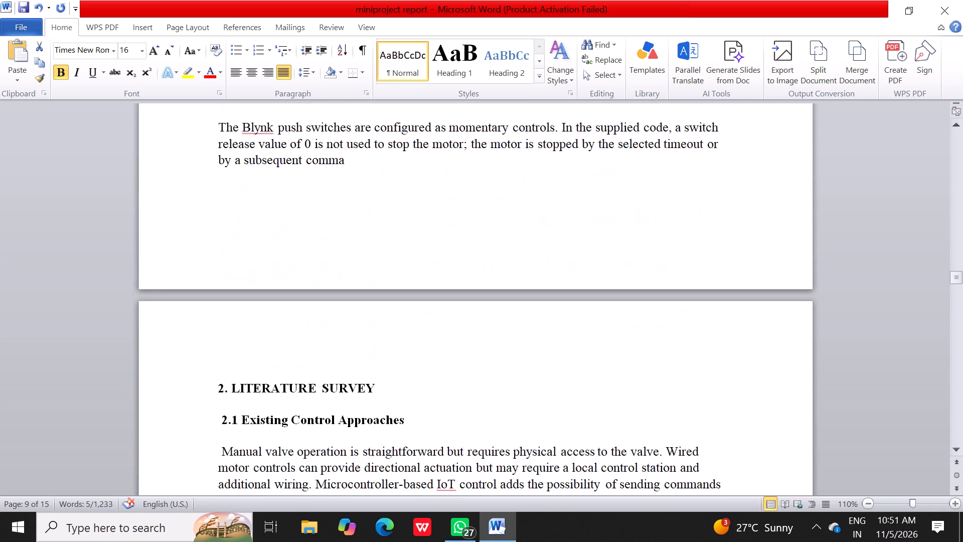
pyautogui.moveTo(214, 385); pyautogui.dragTo(217, 385)
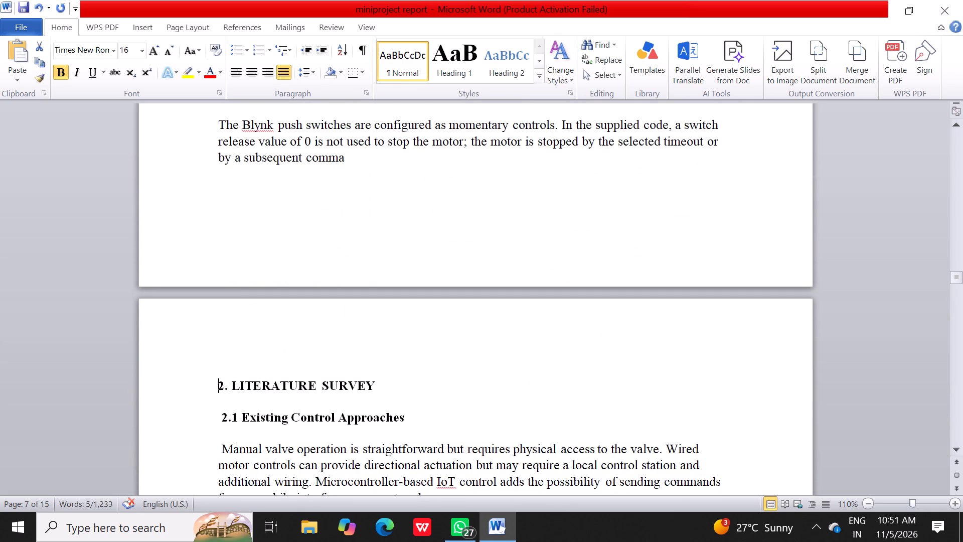
pyautogui.moveTo(217, 385); pyautogui.dragTo(386, 386)
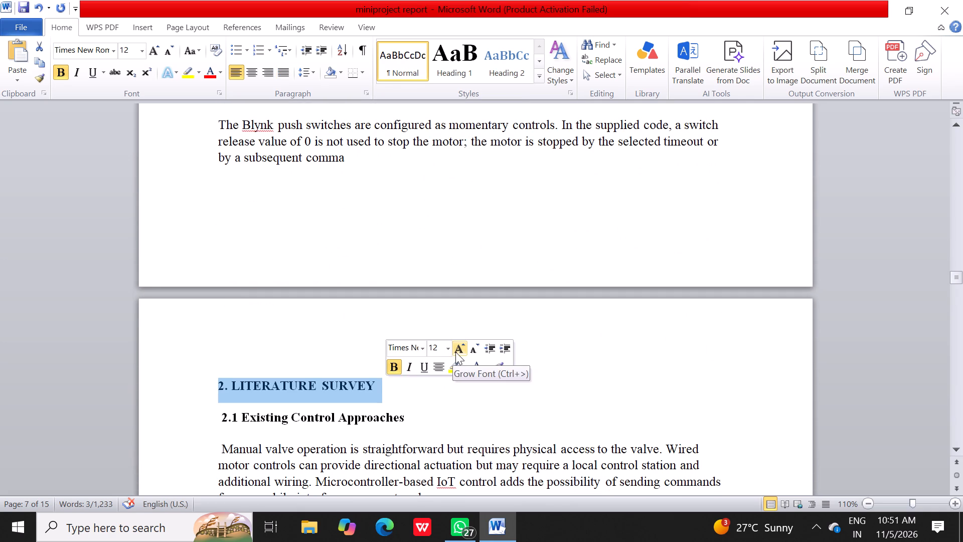
pyautogui.doubleClick(455, 352)
# Go back to the "1. INTRODUCTION" chapter heading.
pyautogui.scroll(19, 246, 232)
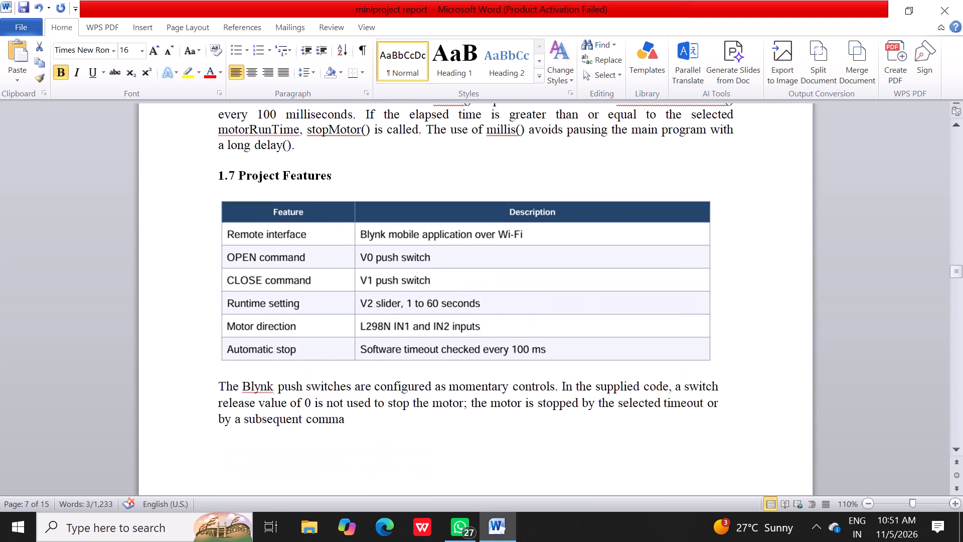
pyautogui.scroll(6, 246, 232)
pyautogui.scroll(20, 246, 232)
pyautogui.scroll(20, 246, 232)
pyautogui.scroll(10, 246, 232)
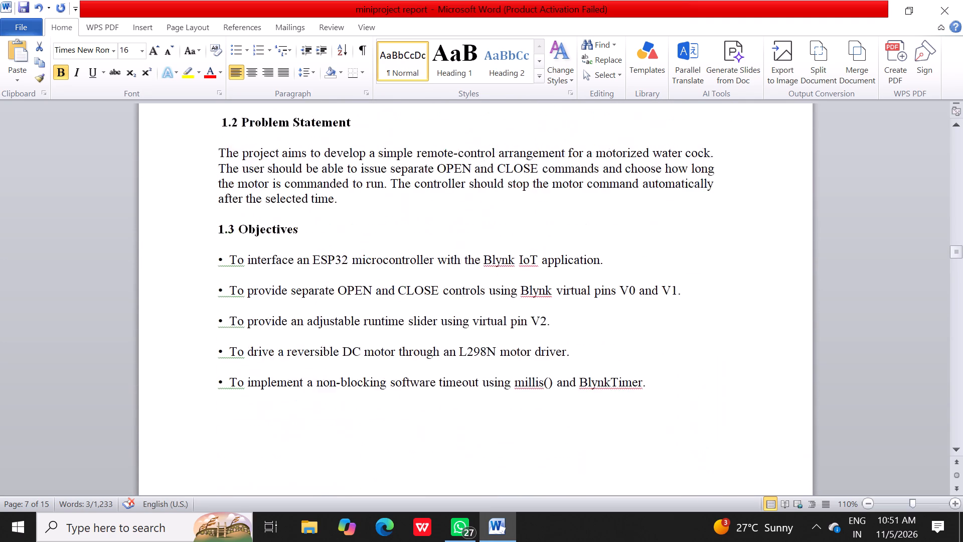
pyautogui.scroll(20, 246, 232)
pyautogui.scroll(17, 246, 232)
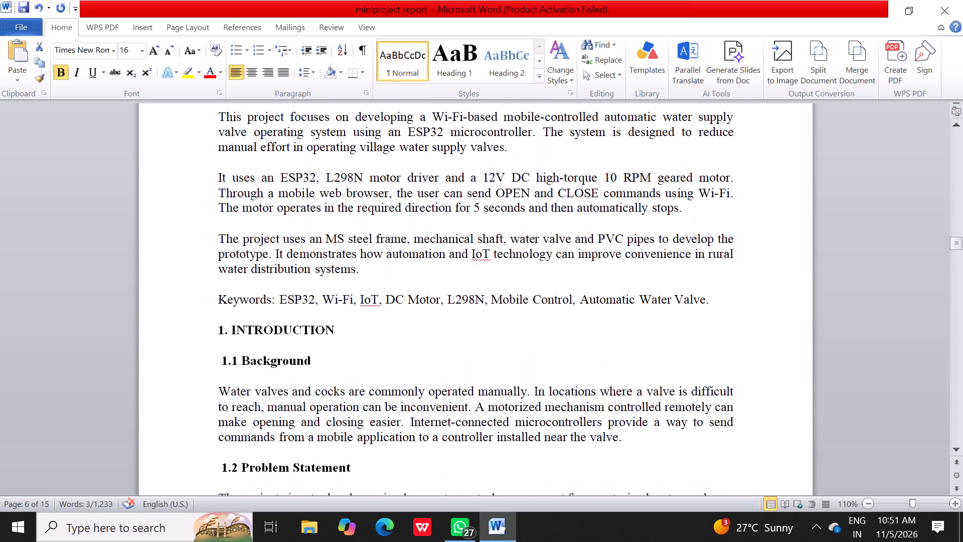
# Enlarge the "1. INTRODUCTION" chapter heading to font size 16.
pyautogui.moveTo(209, 334); pyautogui.dragTo(331, 332)
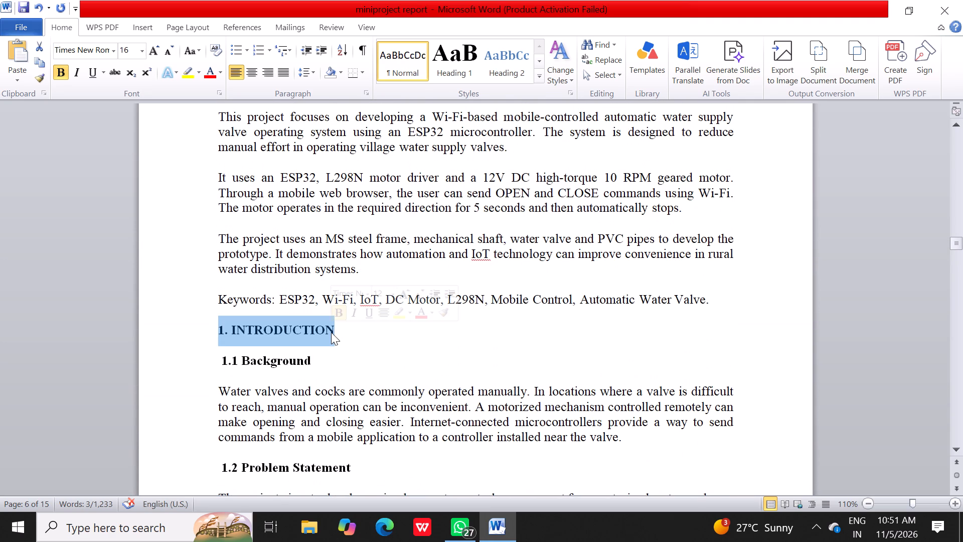
pyautogui.click(405, 295)
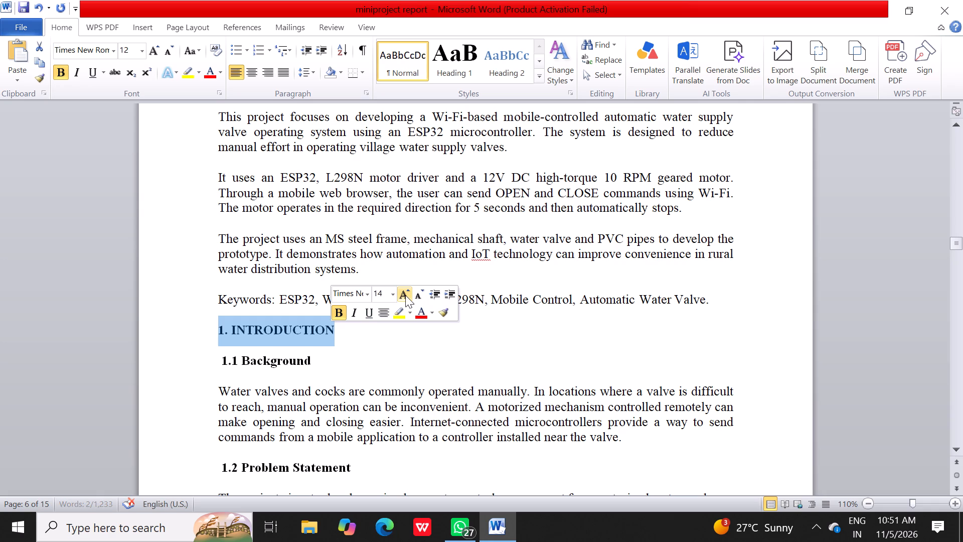
pyautogui.click(405, 295)
pyautogui.click(171, 384)
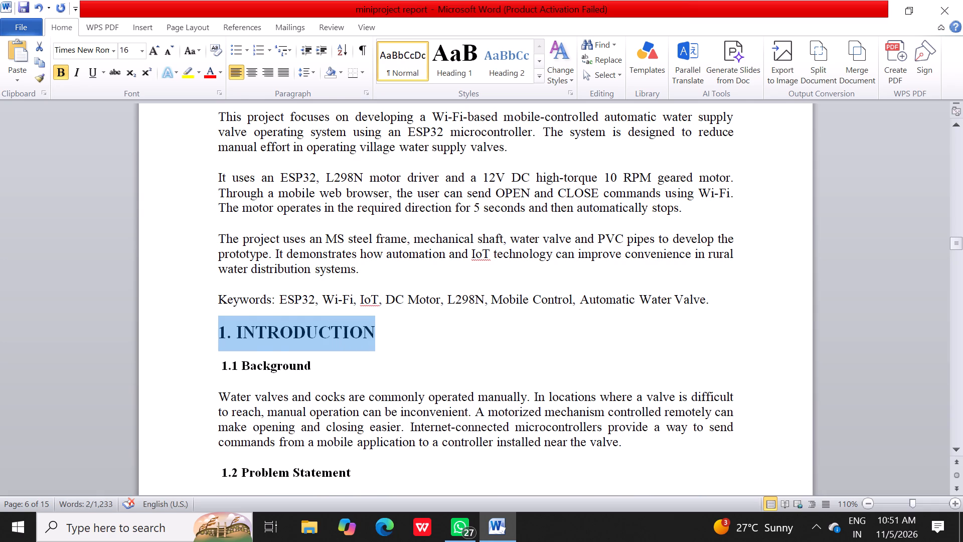
# Center the block diagram picture under the "3.2 Functional Block Diagram" heading in chapter 3.
pyautogui.scroll(-20, 171, 384)
pyautogui.scroll(-20, 171, 384)
pyautogui.scroll(-19, 171, 384)
pyautogui.scroll(-20, 171, 384)
pyautogui.scroll(-20, 171, 384)
pyautogui.scroll(-2, 171, 384)
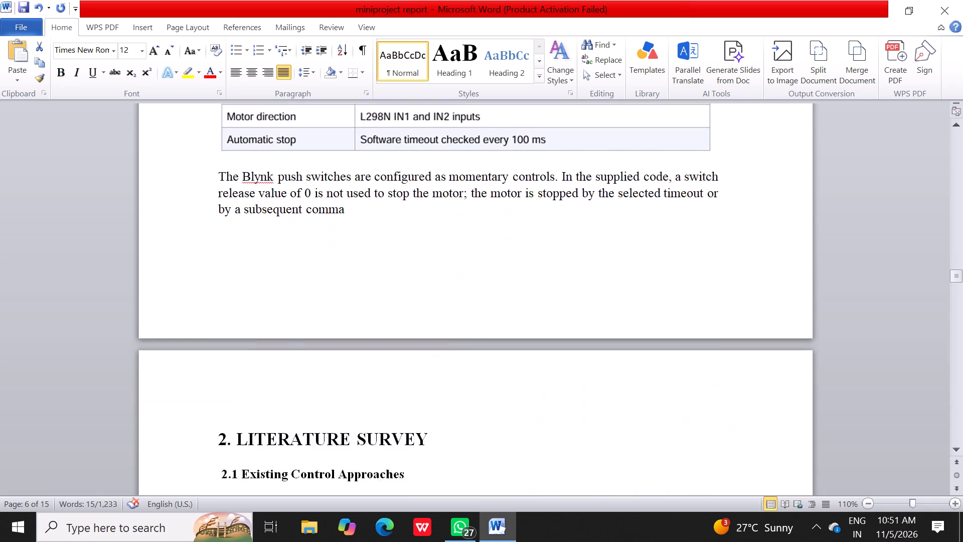
pyautogui.scroll(-8, 171, 384)
pyautogui.scroll(12, 171, 384)
pyautogui.scroll(-20, 171, 384)
pyautogui.scroll(-2, 171, 384)
pyautogui.scroll(-20, 171, 384)
pyautogui.scroll(-20, 171, 384)
pyautogui.scroll(-6, 171, 384)
pyautogui.scroll(3, 171, 384)
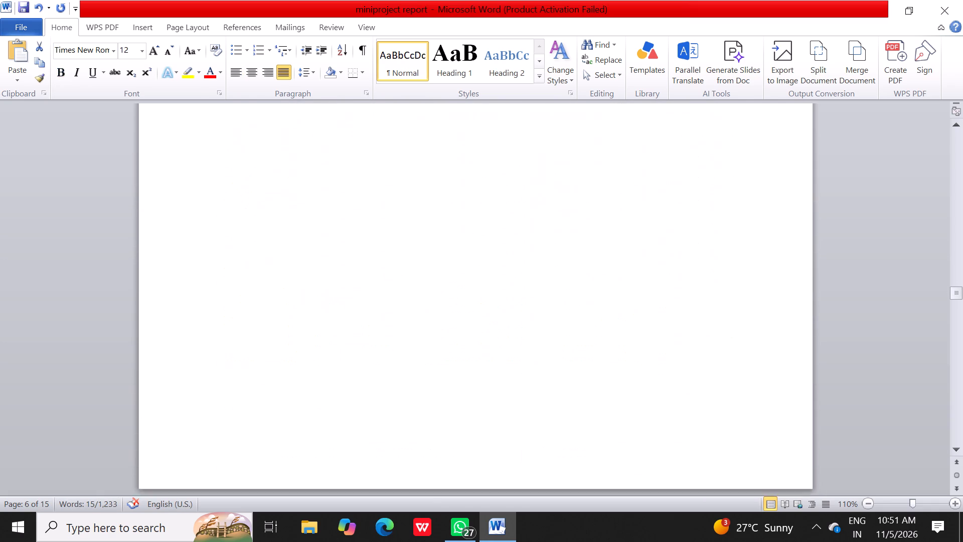
pyautogui.scroll(10, 171, 384)
pyautogui.scroll(-20, 171, 384)
pyautogui.scroll(-20, 171, 384)
pyautogui.scroll(-5, 171, 384)
pyautogui.scroll(1, 171, 384)
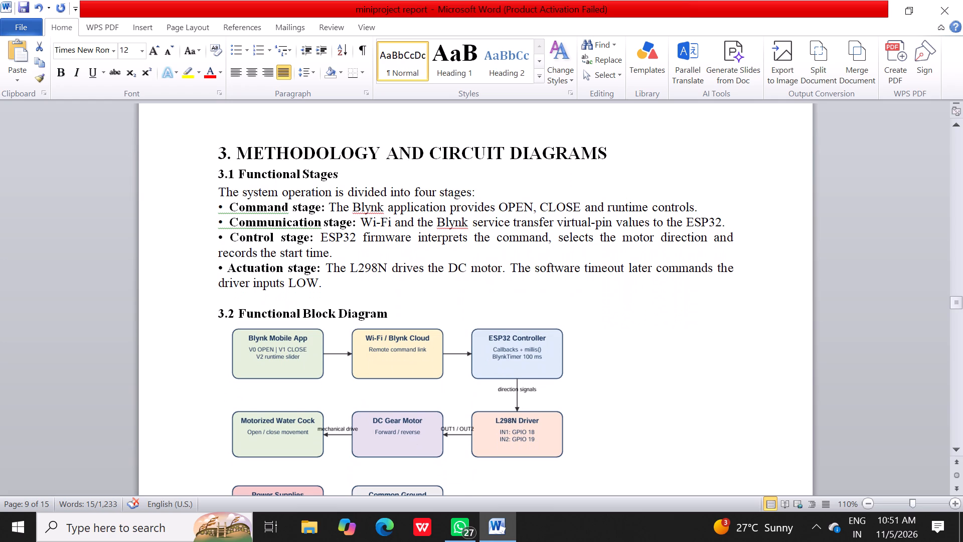
pyautogui.scroll(-7, 207, 311)
pyautogui.click(273, 340)
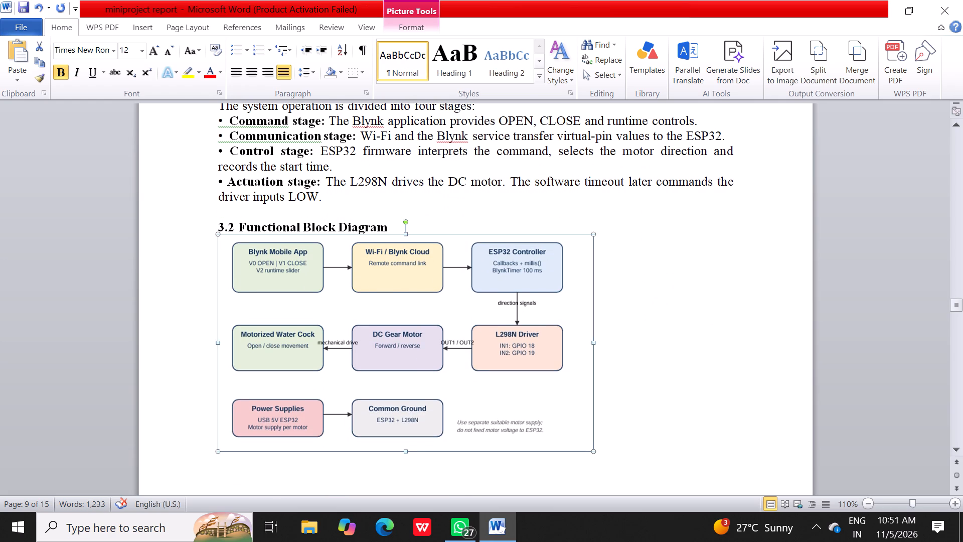
pyautogui.click(249, 74)
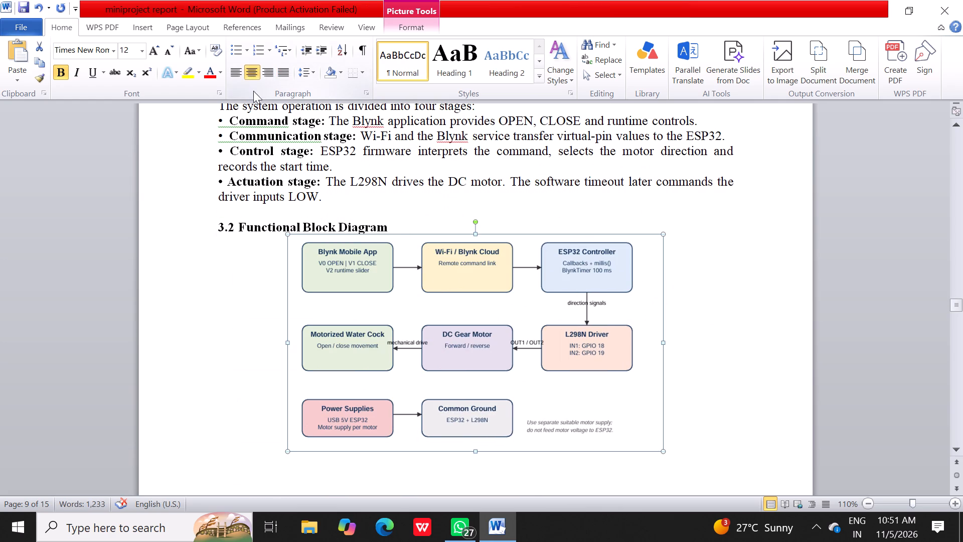
# Insert a blank line between the "3.2 Functional Block Diagram" heading and its picture.
pyautogui.click(407, 219)
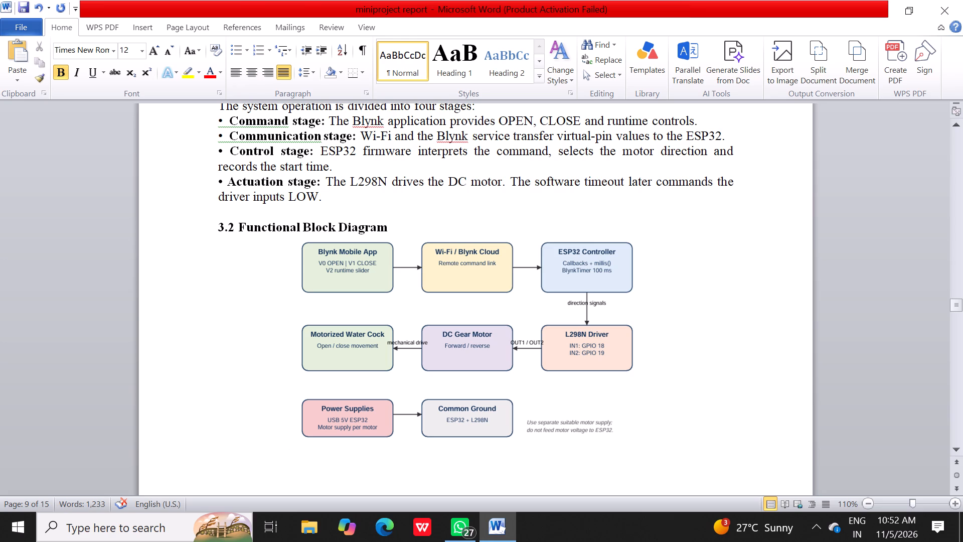
pyautogui.click(407, 219)
pyautogui.press('Return')
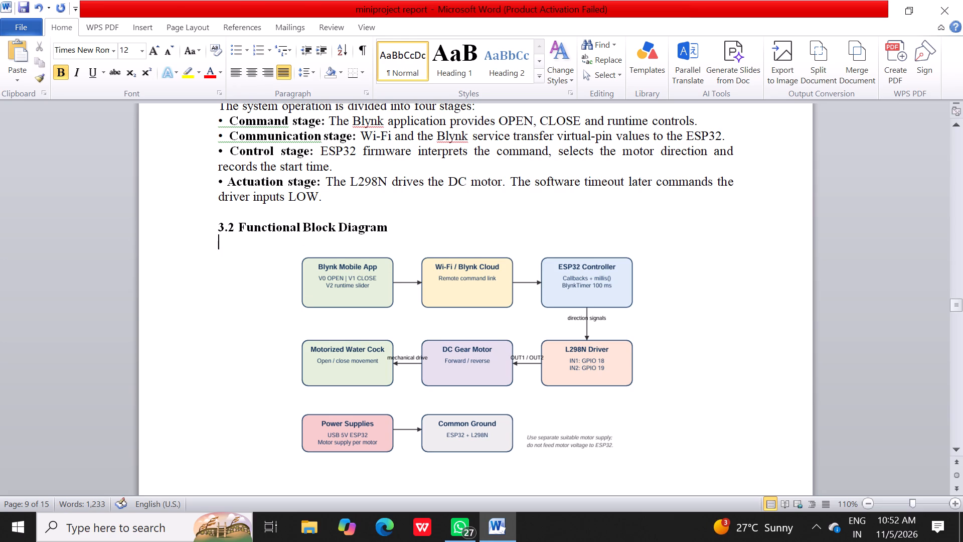
# Place the text cursor in the area just below the functional block diagram picture.
pyautogui.scroll(-8, 389, 384)
pyautogui.click(389, 384)
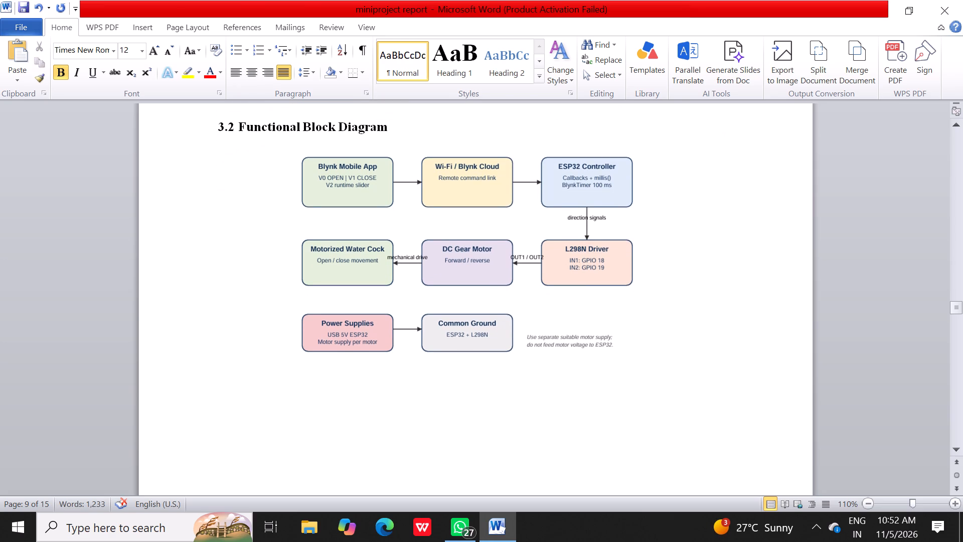
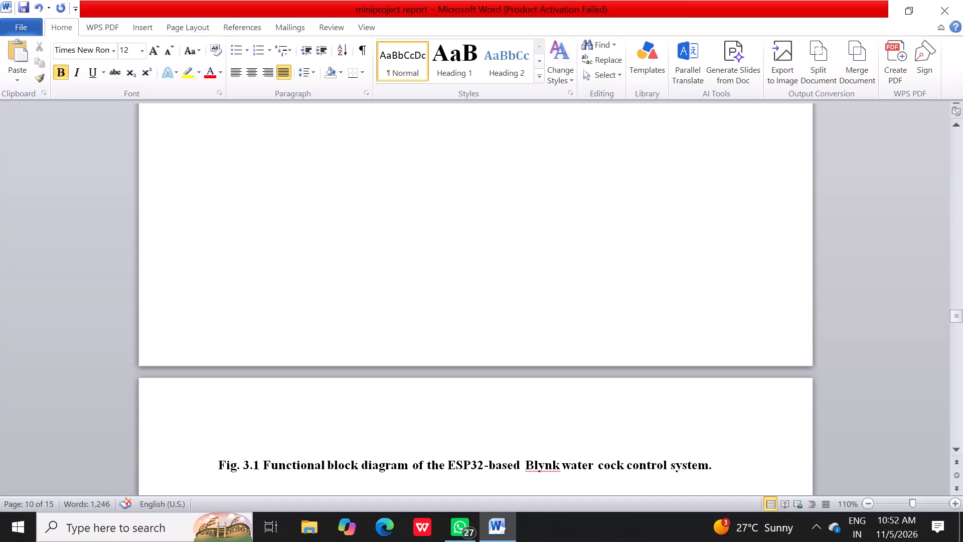
# Paste the copied "Fig. 3.1 Functional block diagram of the ESP32-based Blynk water cock control system." caption directly below the block diagram.
pyautogui.scroll(20, 422, 431)
pyautogui.scroll(2, 422, 431)
pyautogui.scroll(-1, 422, 431)
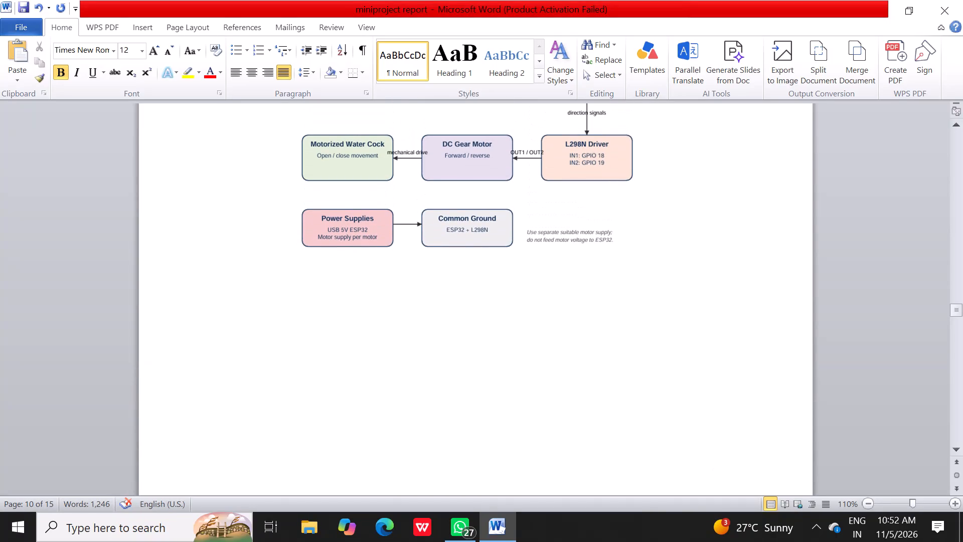
pyautogui.click(357, 285)
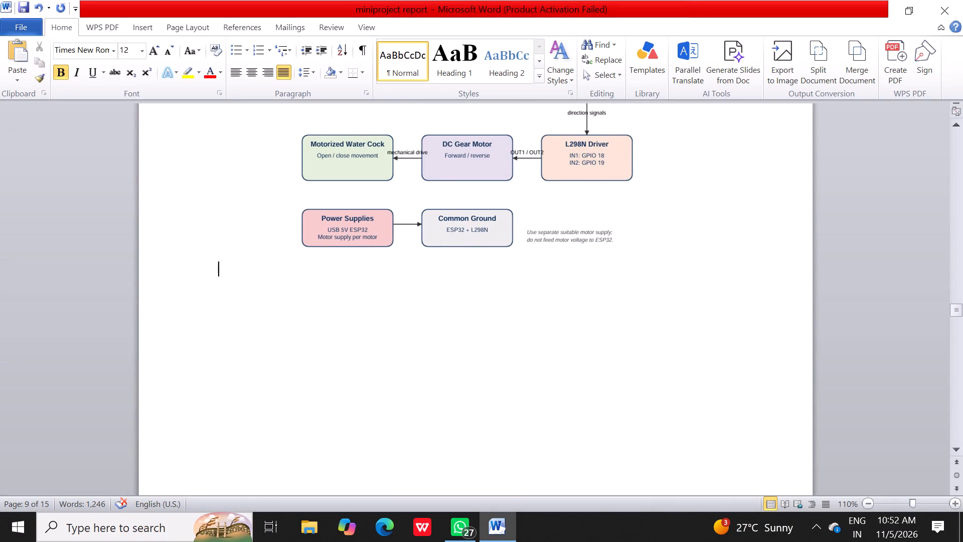
pyautogui.hotkey('ctrl', 'v')
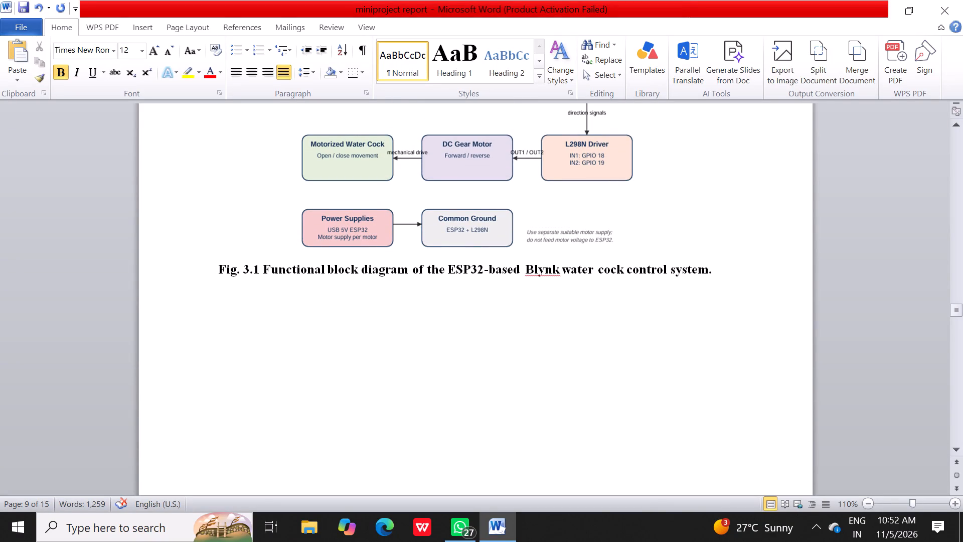
# Try to reduce the font size to 11 at the end of the pasted Fig. 3.1 caption.
pyautogui.click(160, 50)
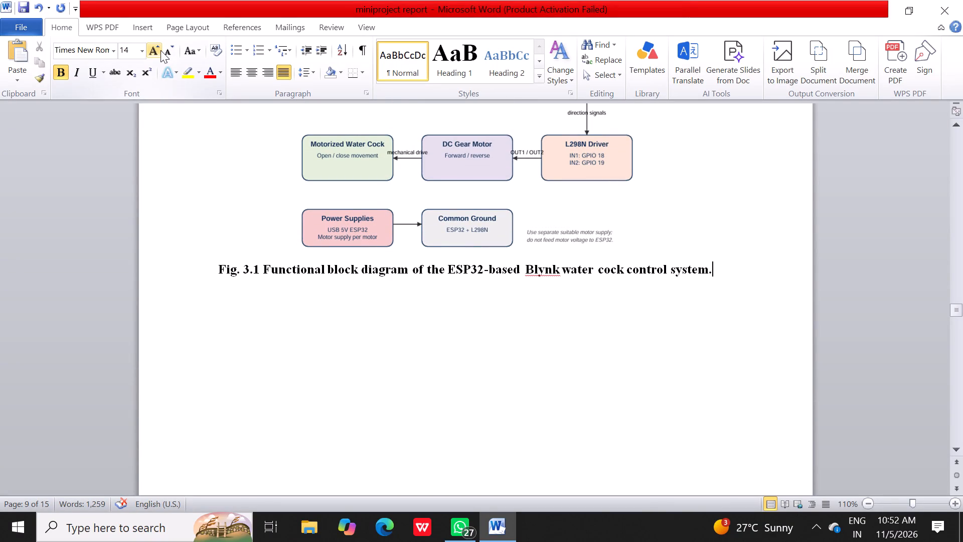
pyautogui.doubleClick(168, 54)
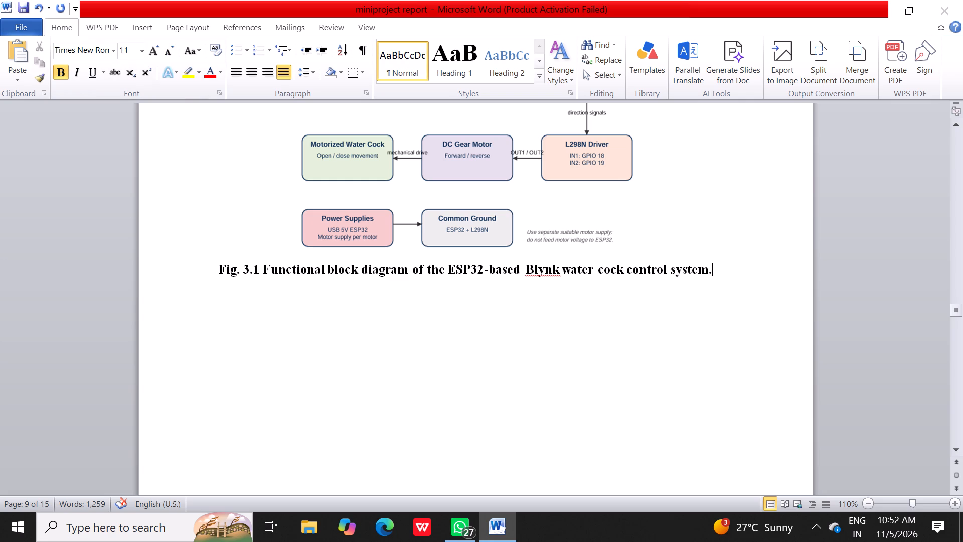
# Reduce the "Fig. 3.1 Functional block diagram" caption below the block diagram to font size 10 and center it.
pyautogui.moveTo(220, 265); pyautogui.dragTo(756, 275)
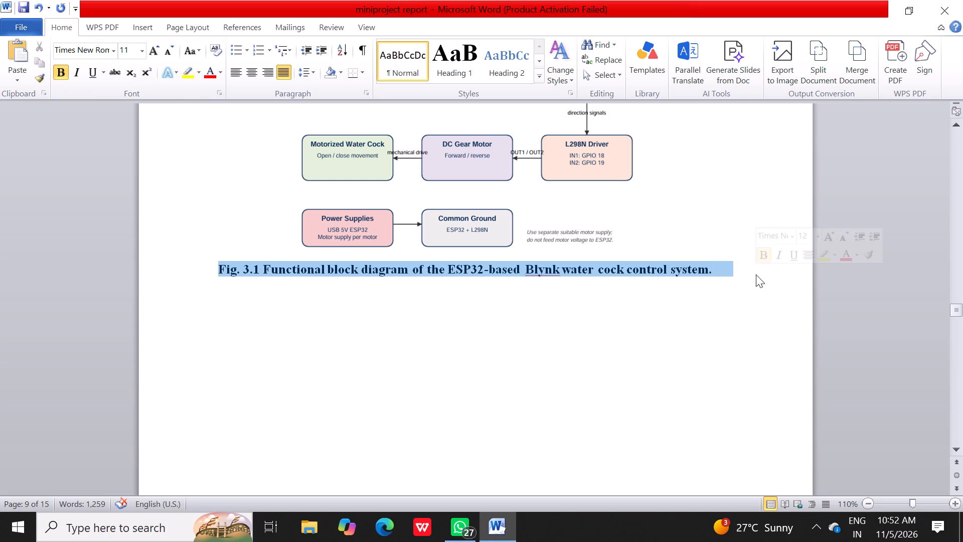
pyautogui.click(162, 53)
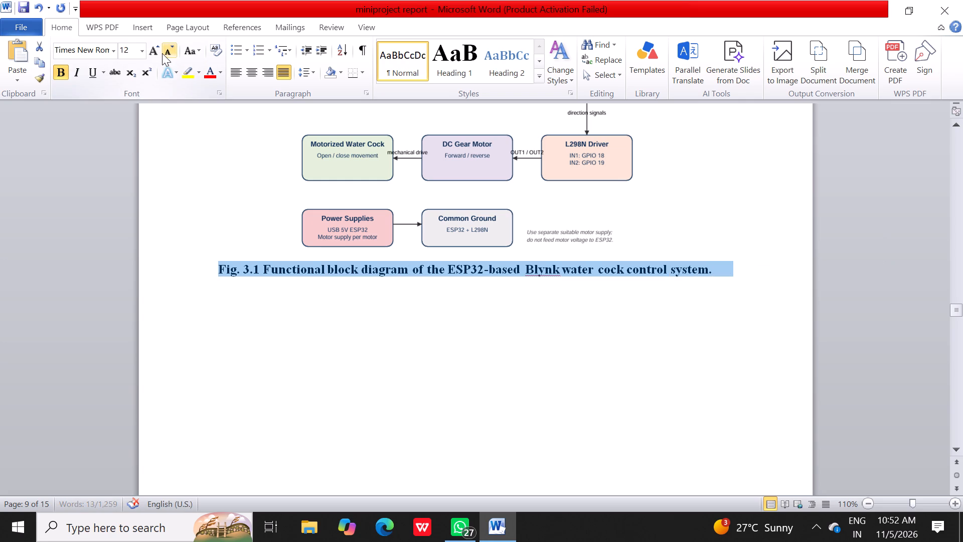
pyautogui.click(162, 53)
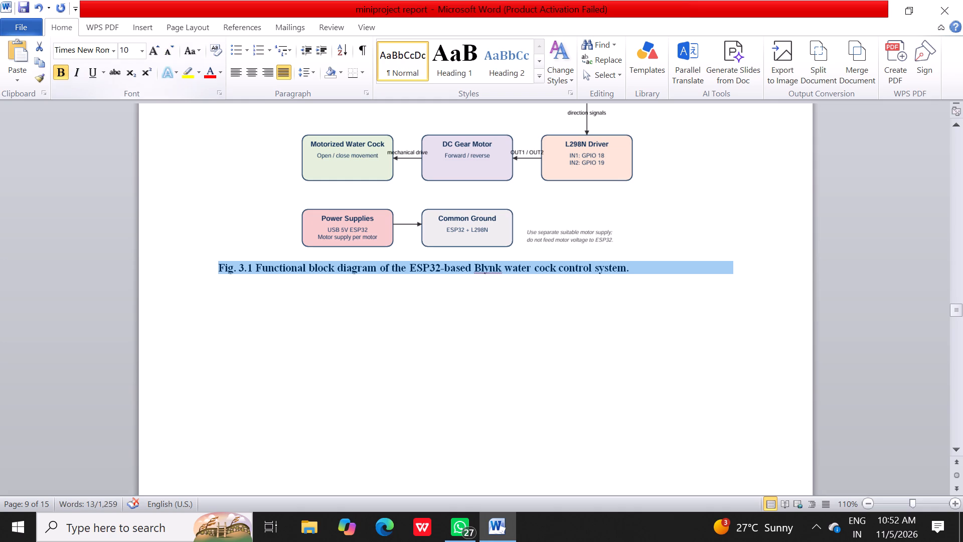
pyautogui.click(248, 71)
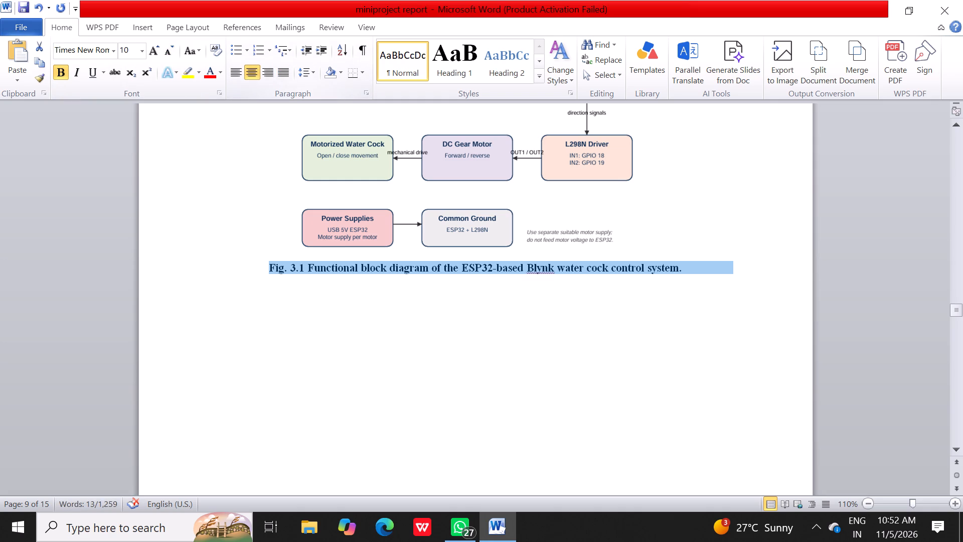
pyautogui.click(336, 371)
# Delete the duplicate Fig. 3.1 caption at the top of page 10.
pyautogui.scroll(-20, 336, 371)
pyautogui.scroll(-8, 336, 371)
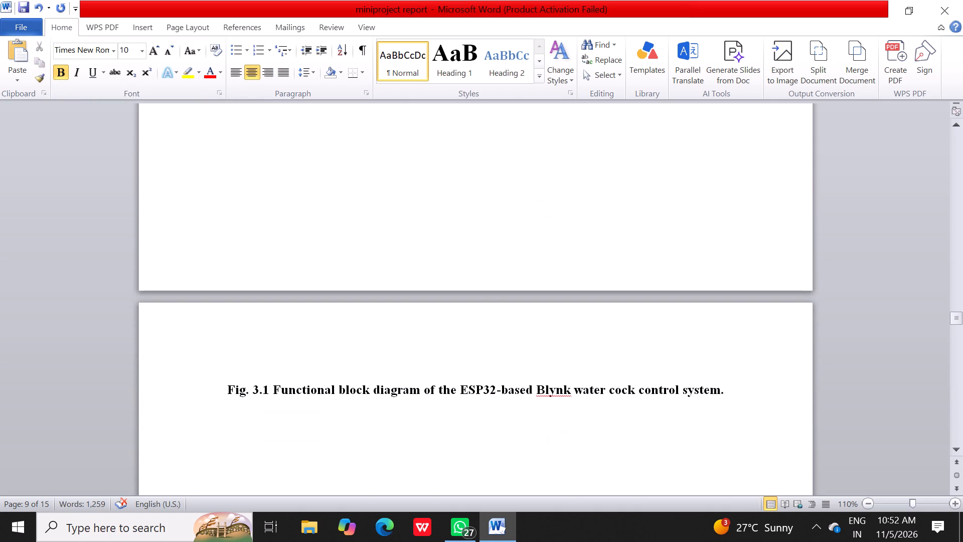
pyautogui.moveTo(223, 388); pyautogui.dragTo(759, 406)
pyautogui.press('BackSpace')
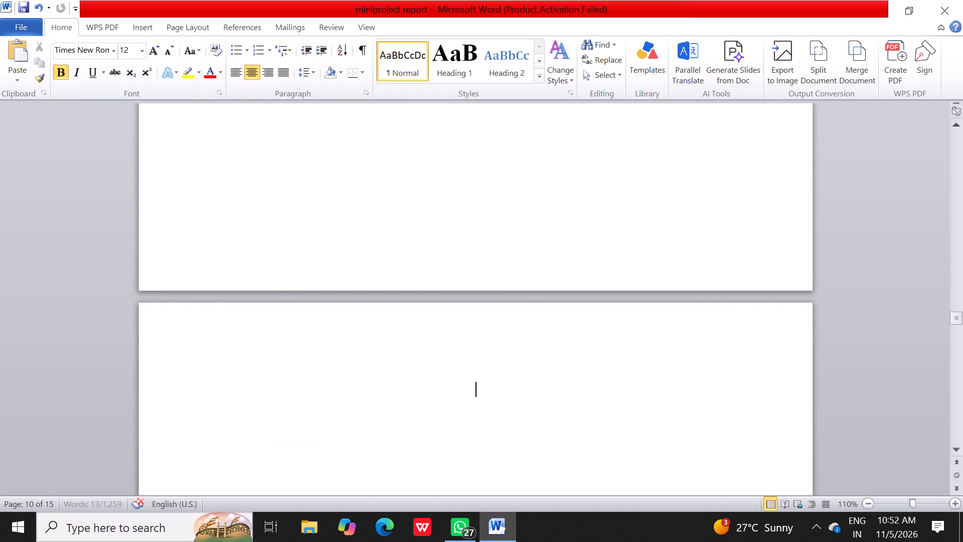
# Insert a blank line after the Fig. 3.1 caption below the block diagram.
pyautogui.scroll(7, 759, 406)
pyautogui.scroll(14, 759, 406)
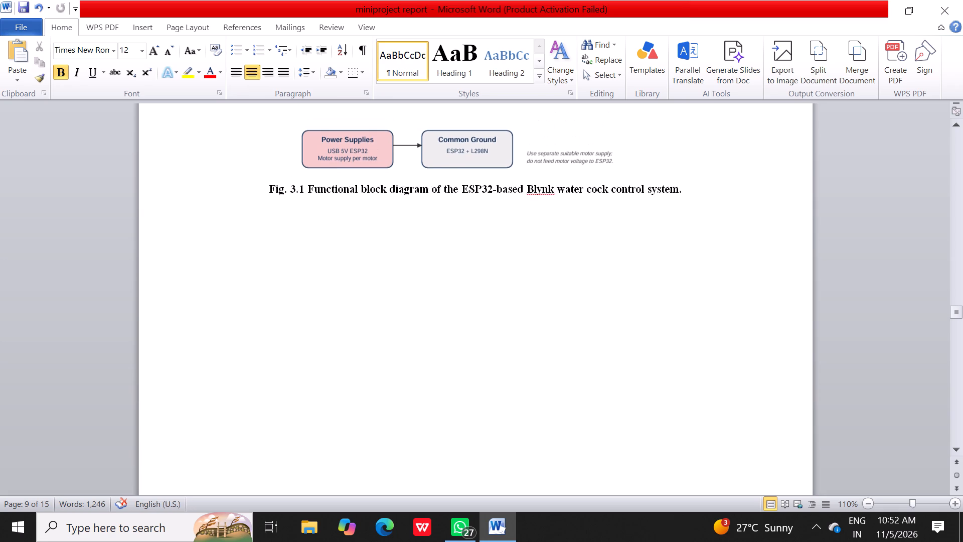
pyautogui.click(448, 310)
pyautogui.click(368, 237)
pyautogui.click(733, 208)
pyautogui.press('Return')
# Check the blank space between the Fig. 3.1 caption and the following page.
pyautogui.scroll(-12, 733, 208)
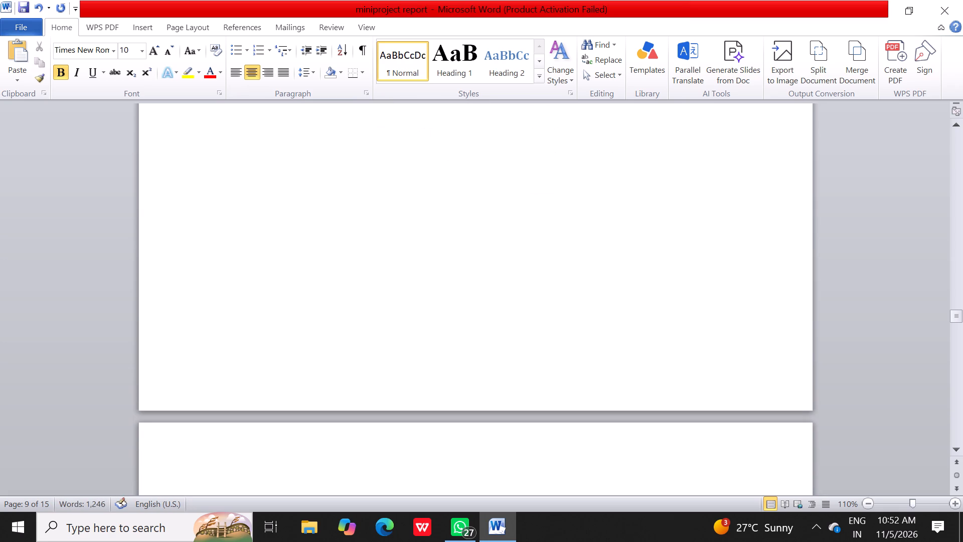
pyautogui.scroll(8, 699, 332)
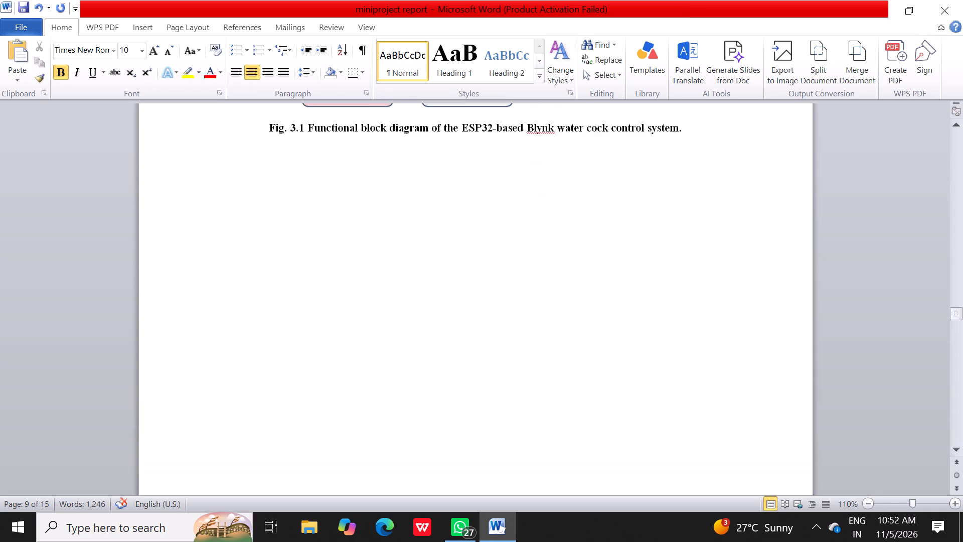
pyautogui.scroll(3, 699, 332)
pyautogui.scroll(-3, 699, 332)
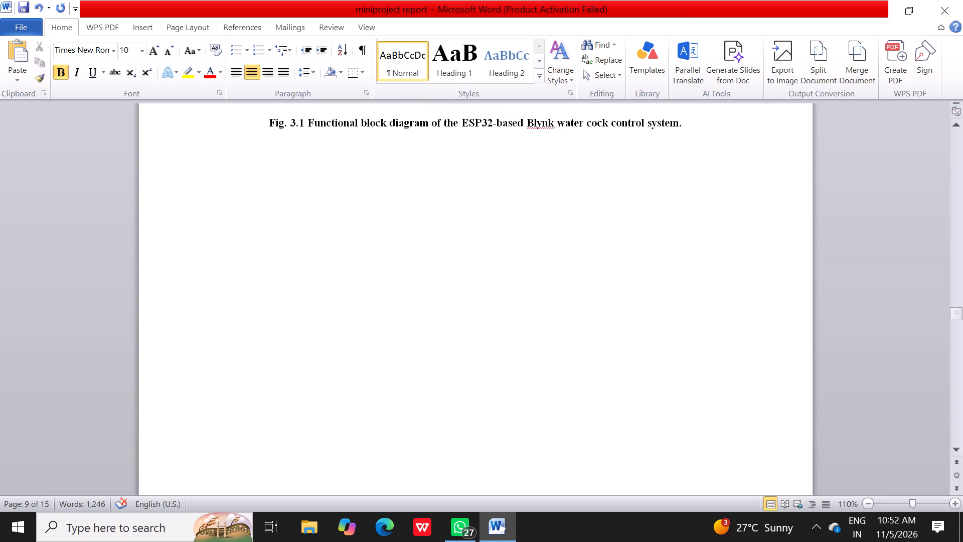
pyautogui.scroll(-4, 699, 332)
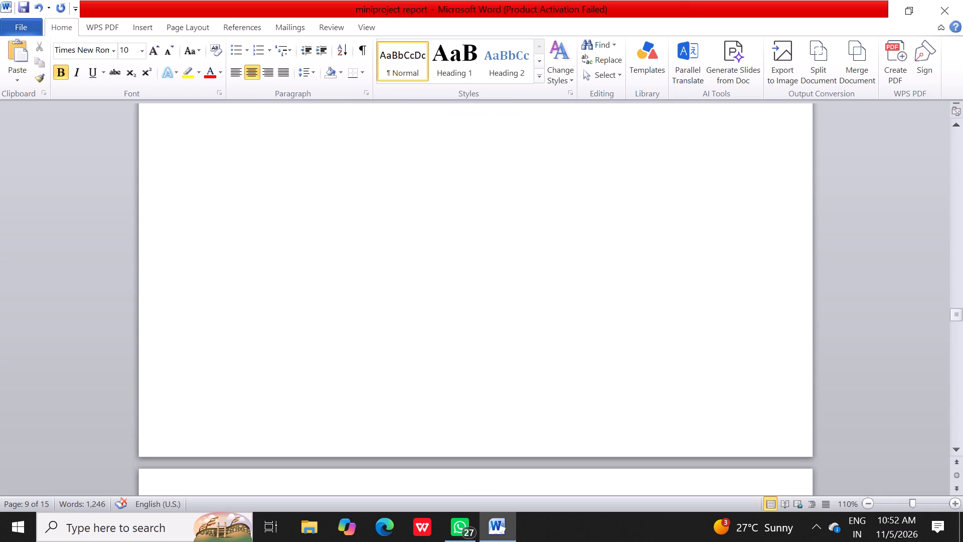
pyautogui.scroll(1, 699, 332)
pyautogui.scroll(-1, 699, 332)
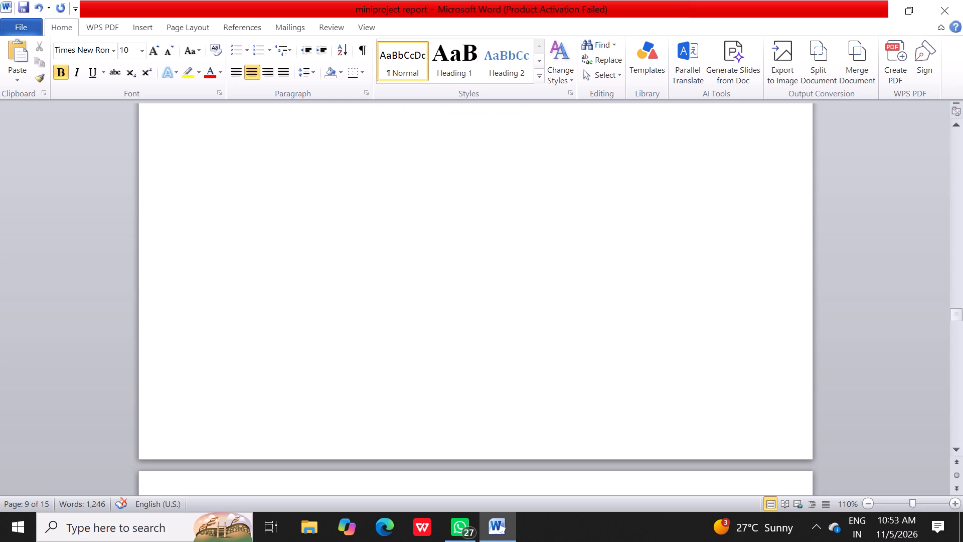
# Insert a blank line above and another below the "3.1 Functional Stages" heading.
pyautogui.scroll(20, 699, 332)
pyautogui.scroll(8, 699, 332)
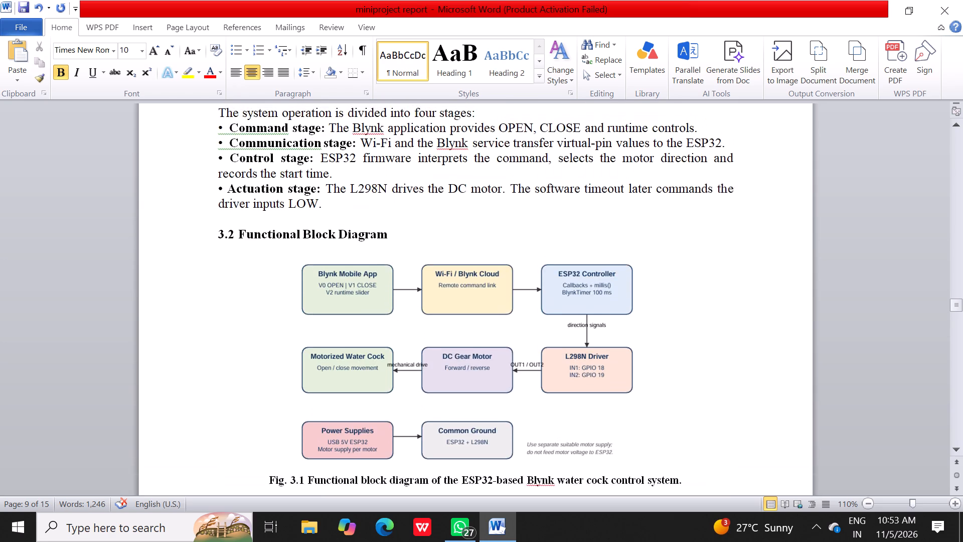
pyautogui.scroll(11, 699, 332)
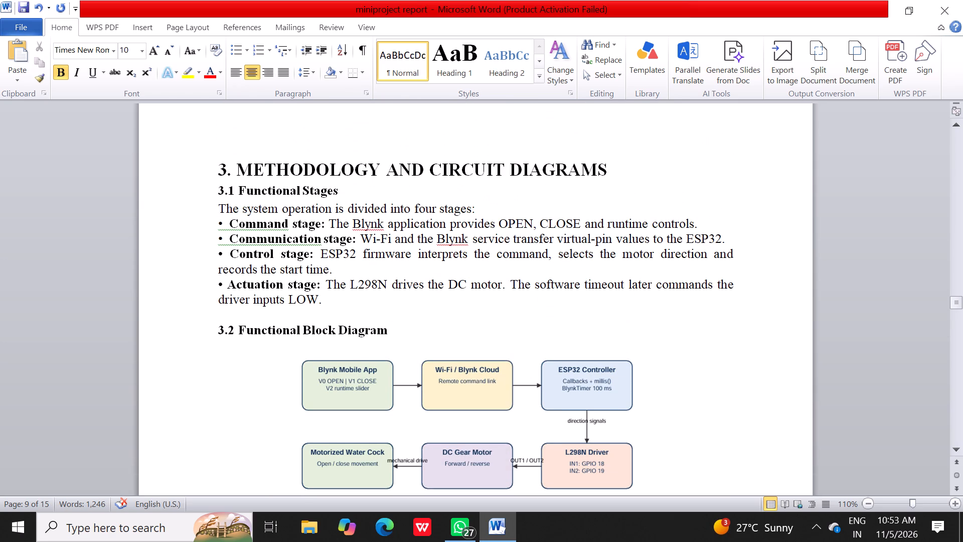
pyautogui.click(215, 185)
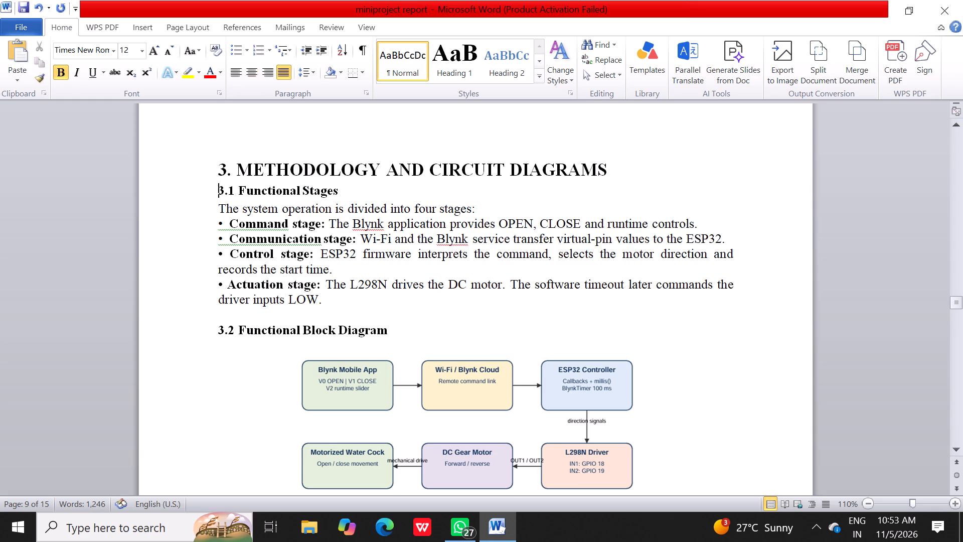
pyautogui.press('Return')
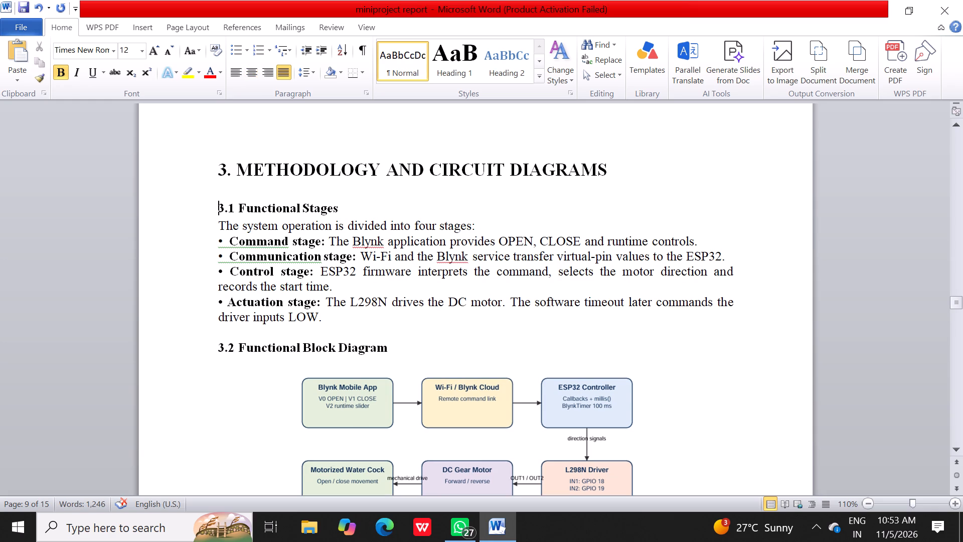
pyautogui.click(353, 214)
pyautogui.press('Return')
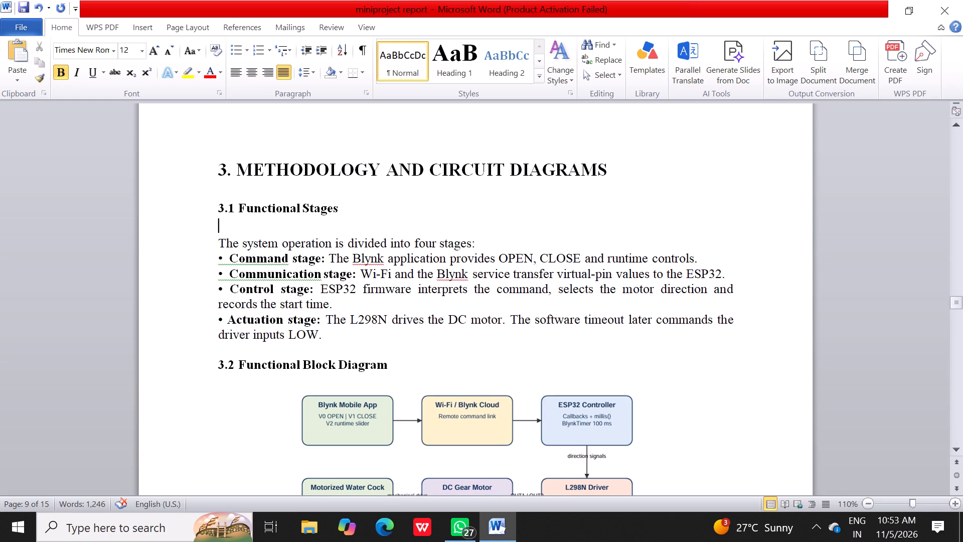
# Set the line spacing of the section 3.1 introductory sentence and stage bullets to 1.15.
pyautogui.moveTo(217, 243); pyautogui.dragTo(335, 376)
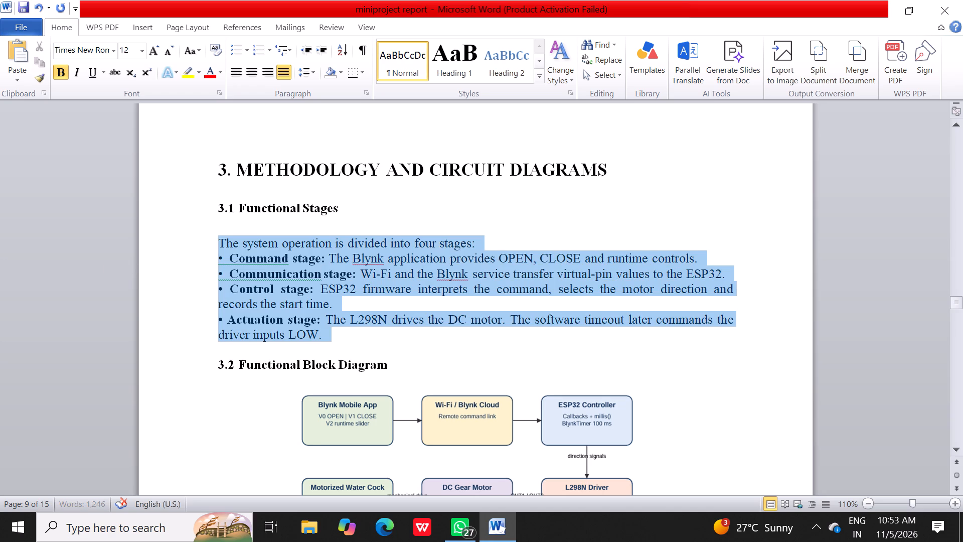
pyautogui.moveTo(335, 376); pyautogui.dragTo(334, 345)
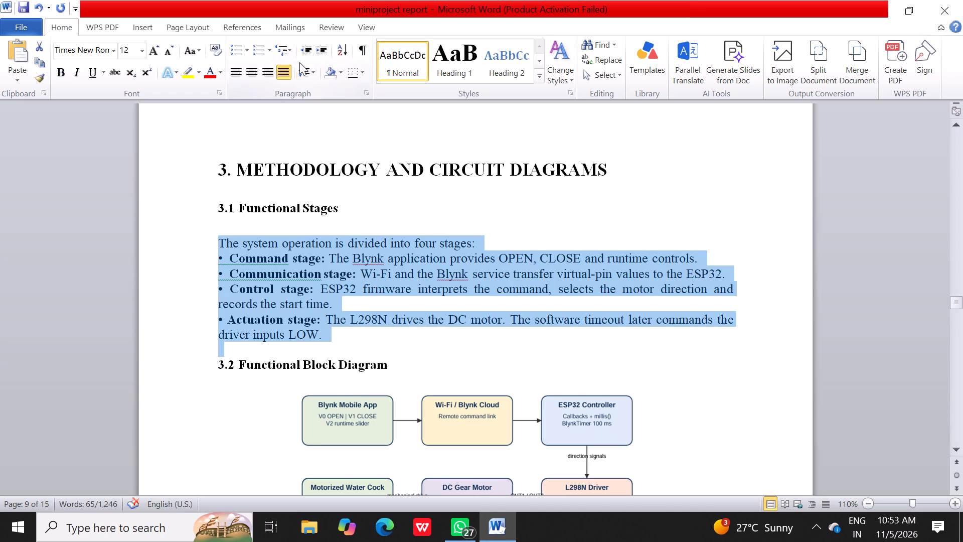
pyautogui.click(307, 71)
pyautogui.click(316, 104)
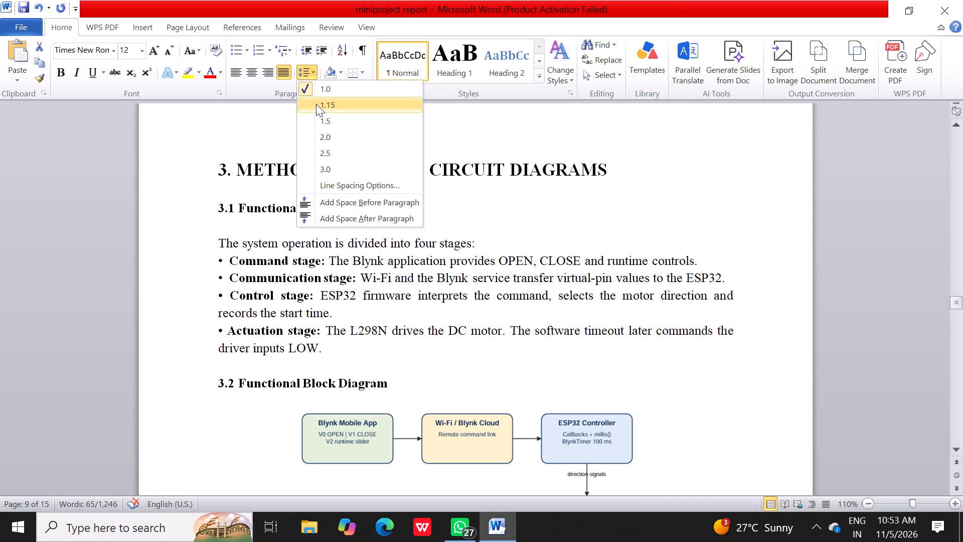
# Insert a blank line above and another below the "3.2 Functional Block Diagram" heading.
pyautogui.scroll(-7, 356, 383)
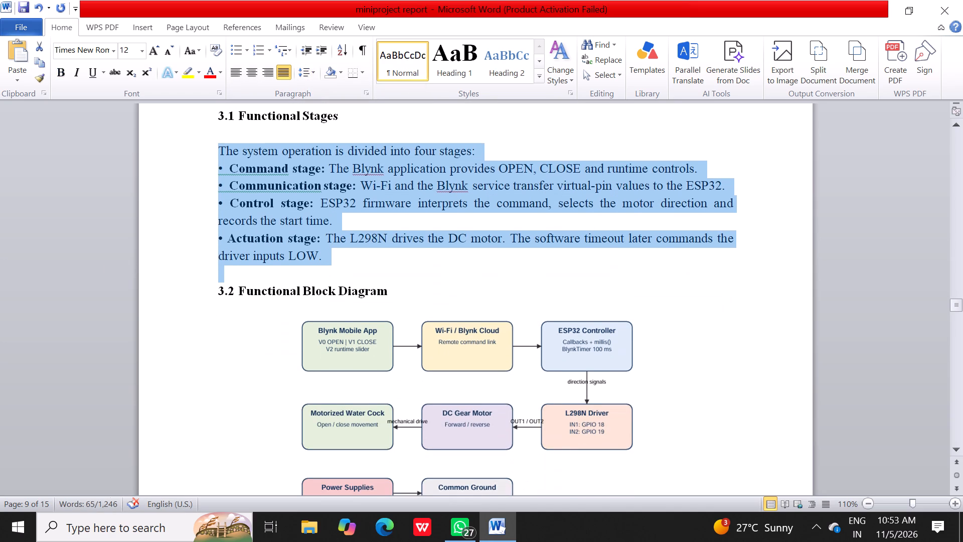
pyautogui.click(363, 272)
pyautogui.press('Return')
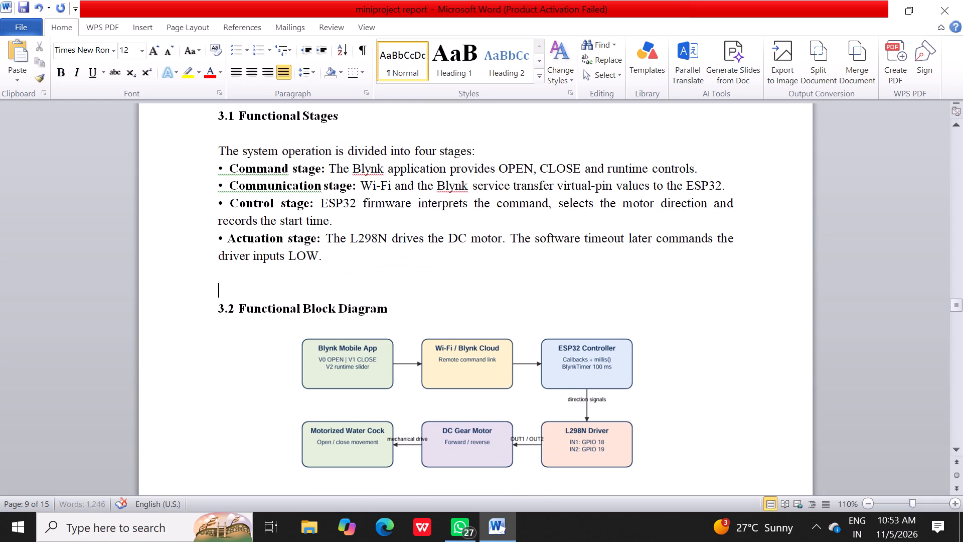
pyautogui.scroll(-8, 363, 272)
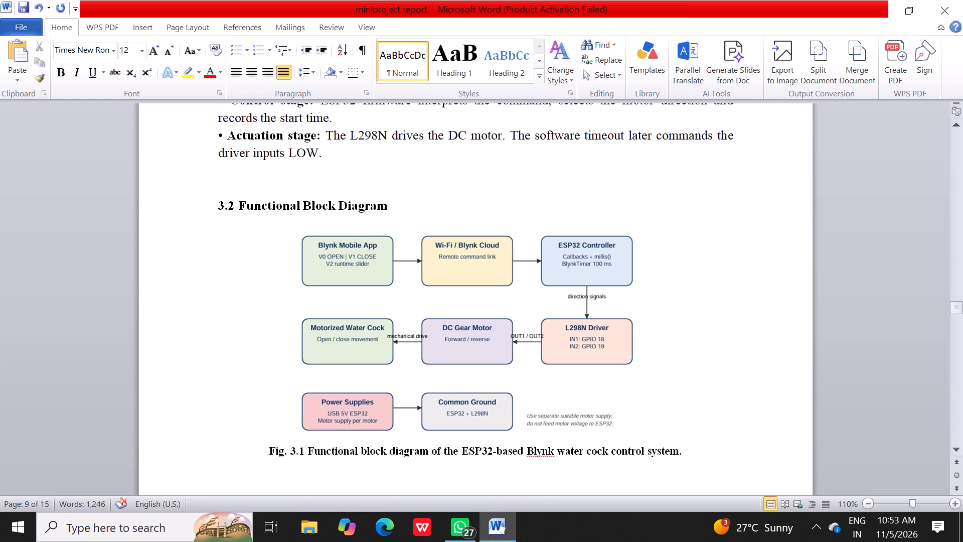
pyautogui.click(430, 218)
pyautogui.press('Return')
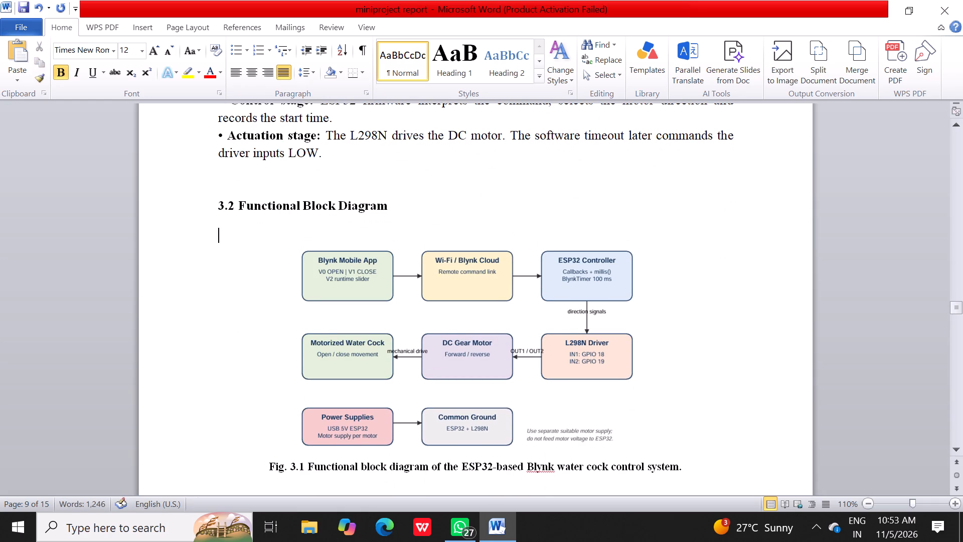
# Left-align the empty line at the top of page 10, after the Fig. 3.1 page.
pyautogui.scroll(-14, 430, 218)
pyautogui.scroll(-20, 430, 218)
pyautogui.scroll(-20, 430, 218)
pyautogui.scroll(-20, 430, 218)
pyautogui.scroll(1, 333, 519)
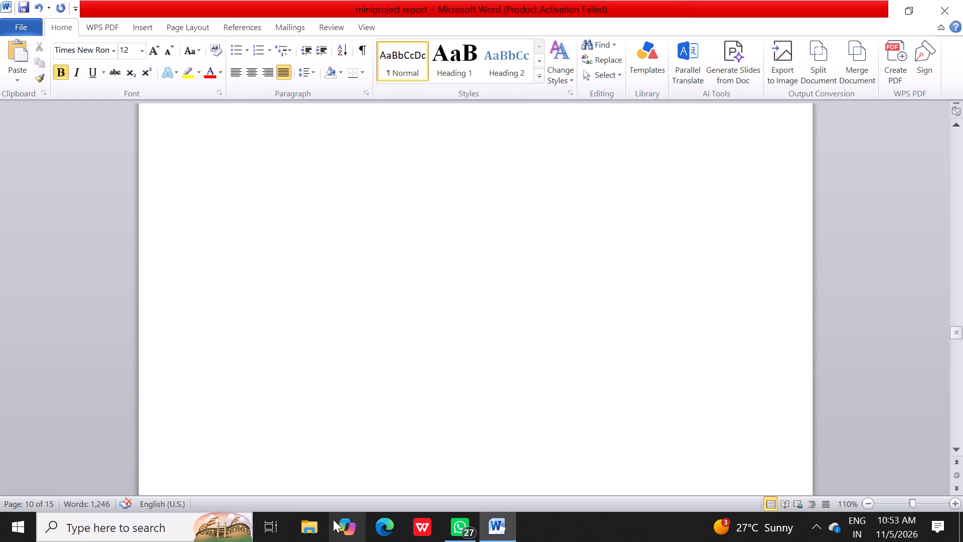
pyautogui.scroll(2, 333, 519)
pyautogui.scroll(20, 343, 431)
pyautogui.scroll(15, 343, 431)
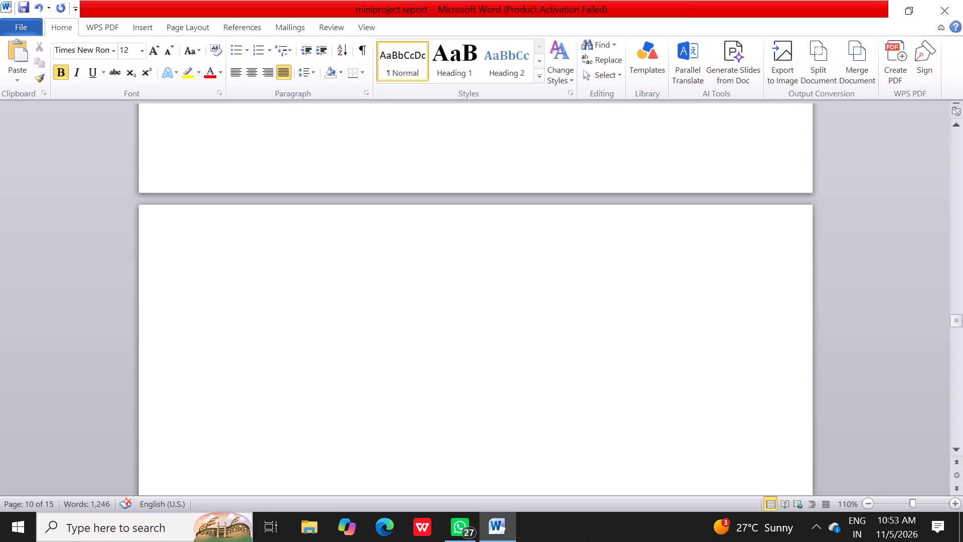
pyautogui.scroll(20, 343, 431)
pyautogui.scroll(8, 343, 431)
pyautogui.scroll(-18, 343, 431)
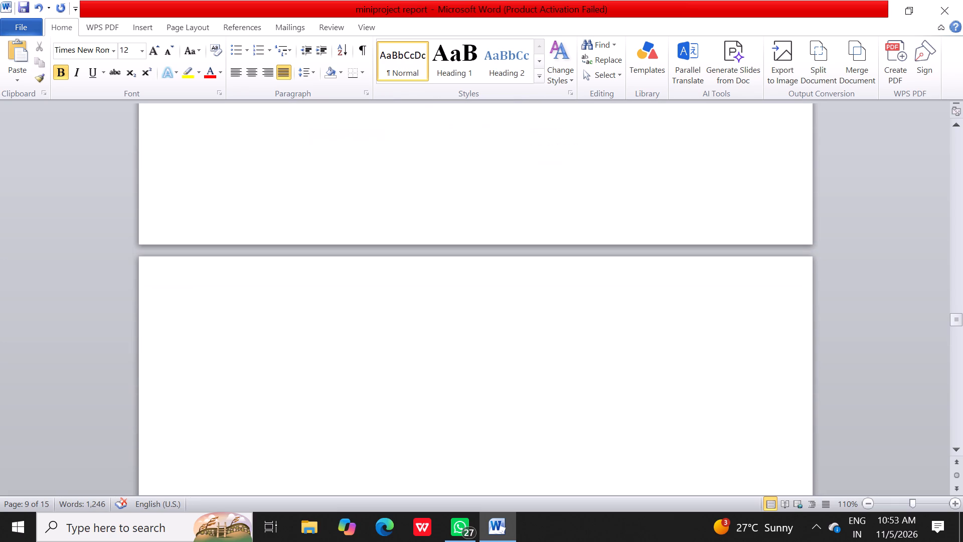
pyautogui.click(225, 293)
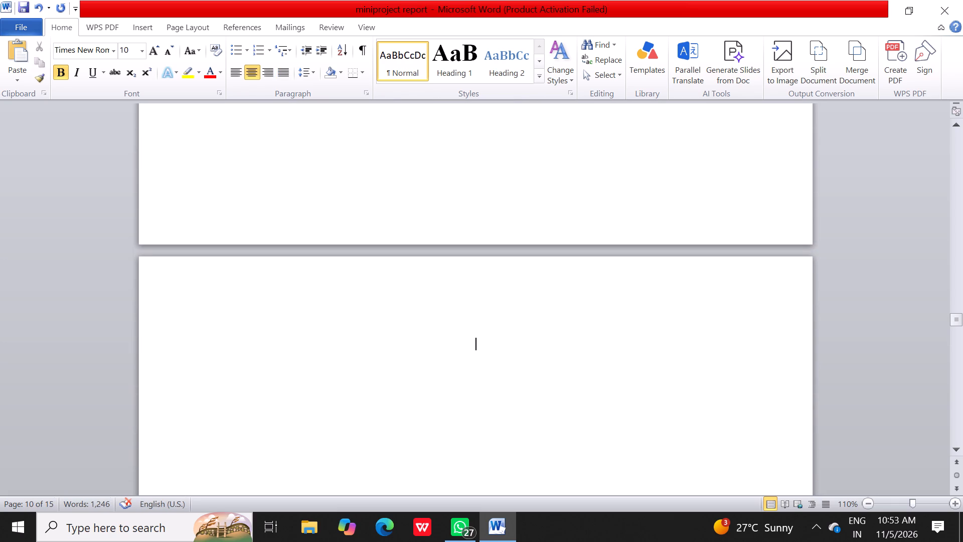
pyautogui.click(232, 67)
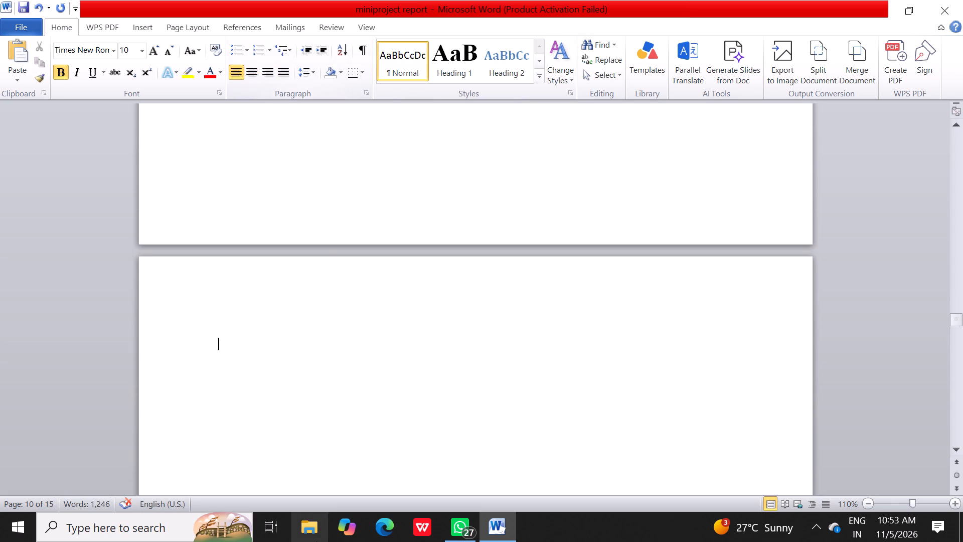
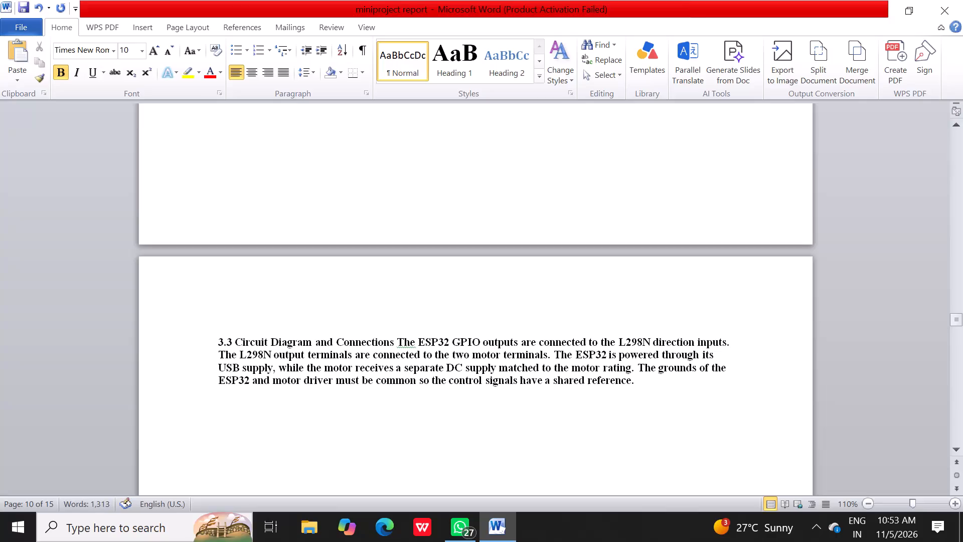
# Split the section 3.3 text so "3.3 Circuit Diagram and Connections" stands on its own line above the body paragraph.
pyautogui.click(393, 343)
pyautogui.press('Return')
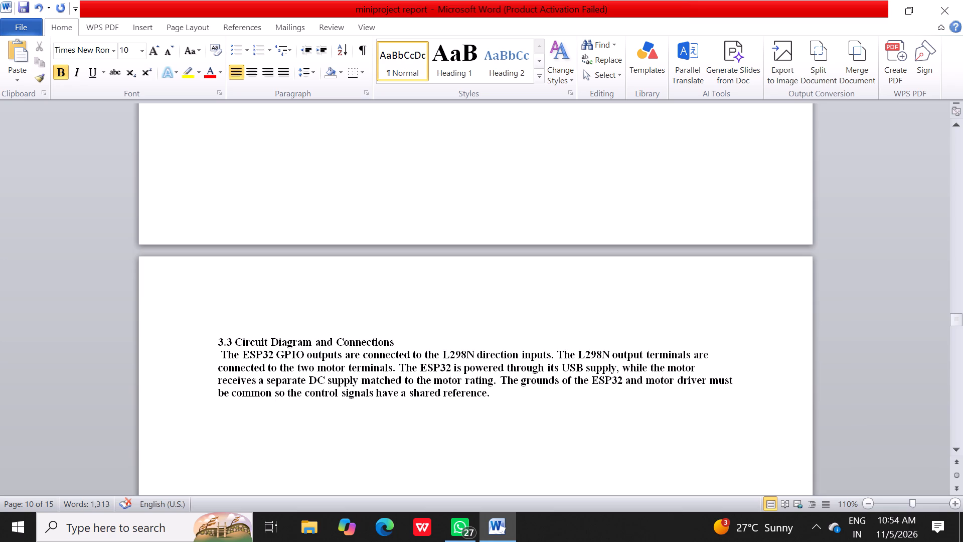
# Remove the bold formatting from the section 3.3 heading and body paragraph and justify both.
pyautogui.moveTo(216, 335); pyautogui.dragTo(572, 404)
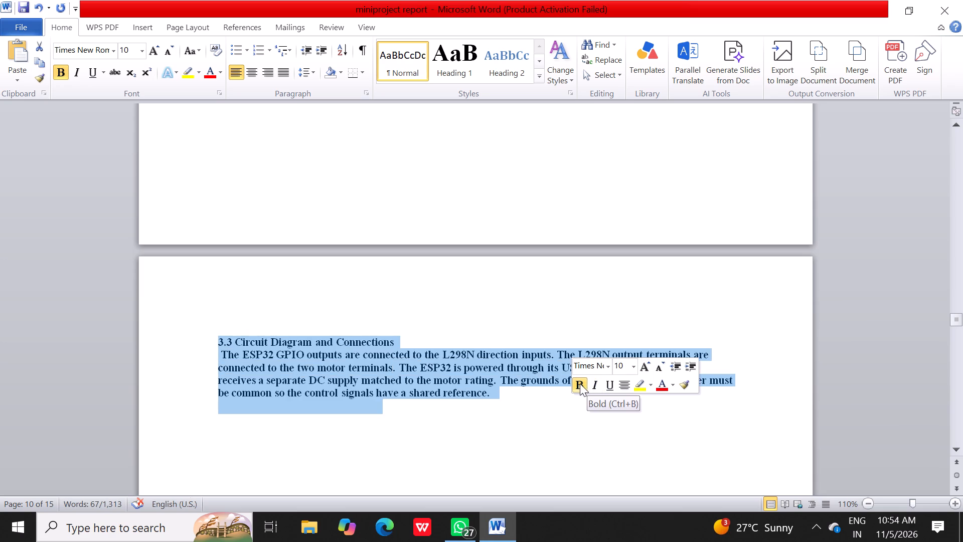
pyautogui.click(579, 383)
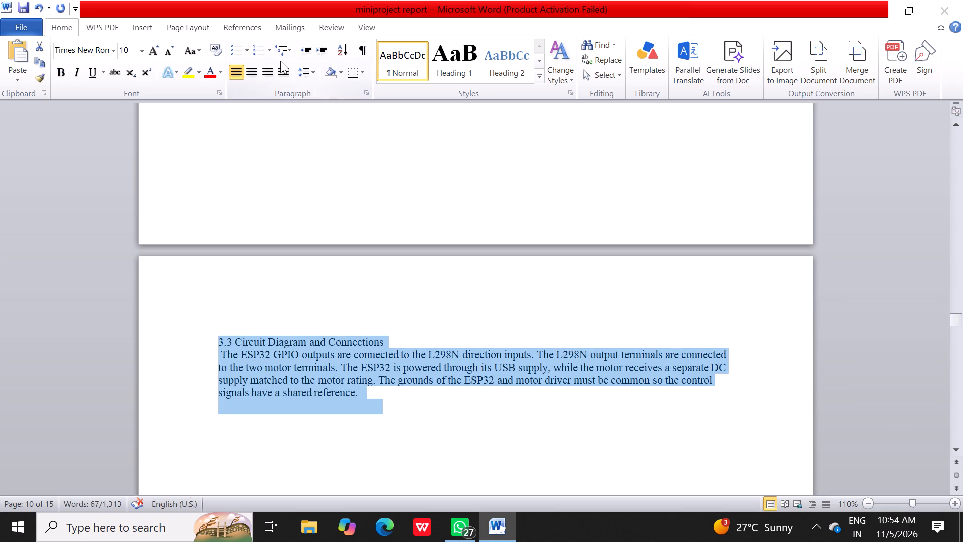
pyautogui.click(283, 68)
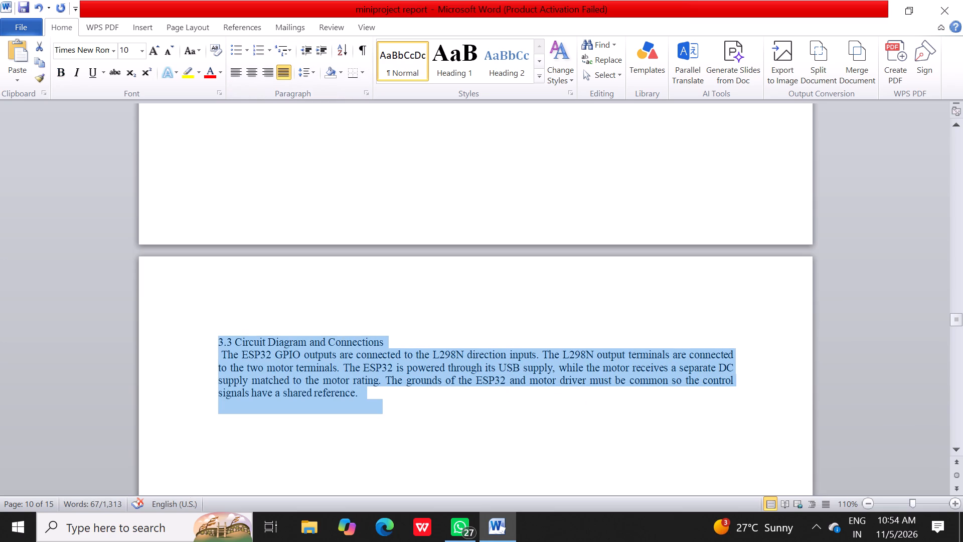
# Format the "3.3 Circuit Diagram and Connections" heading as bold at font size 12.
pyautogui.click(387, 330)
pyautogui.moveTo(389, 336); pyautogui.dragTo(152, 325)
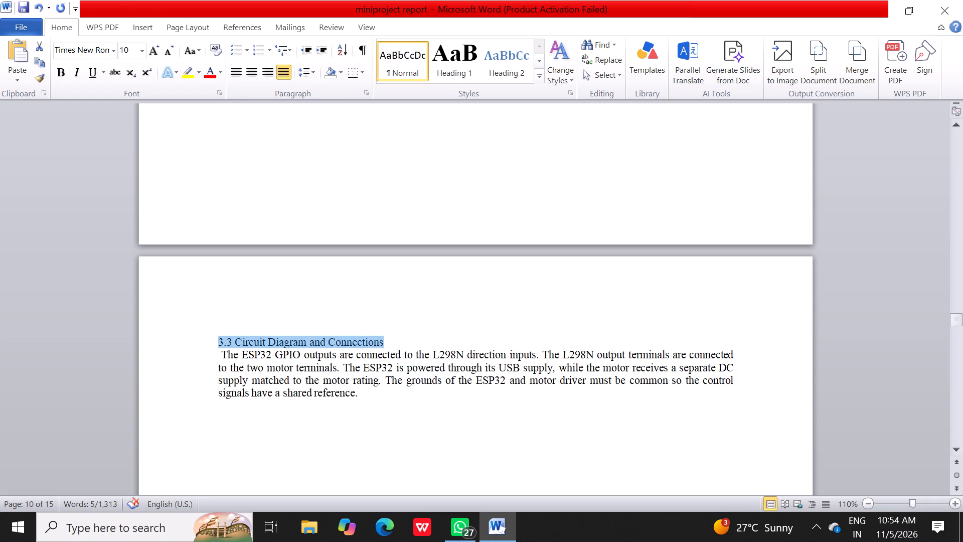
pyautogui.doubleClick(149, 48)
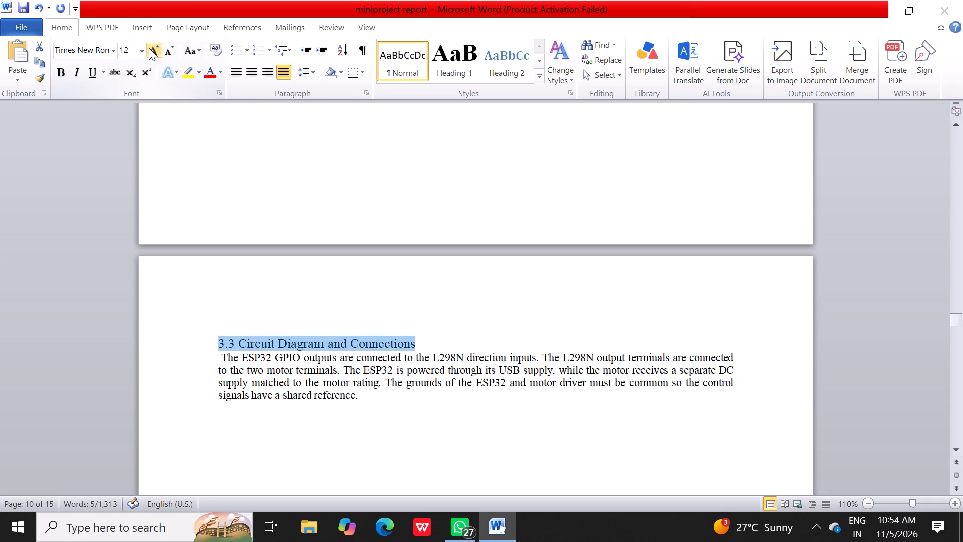
pyautogui.click(59, 70)
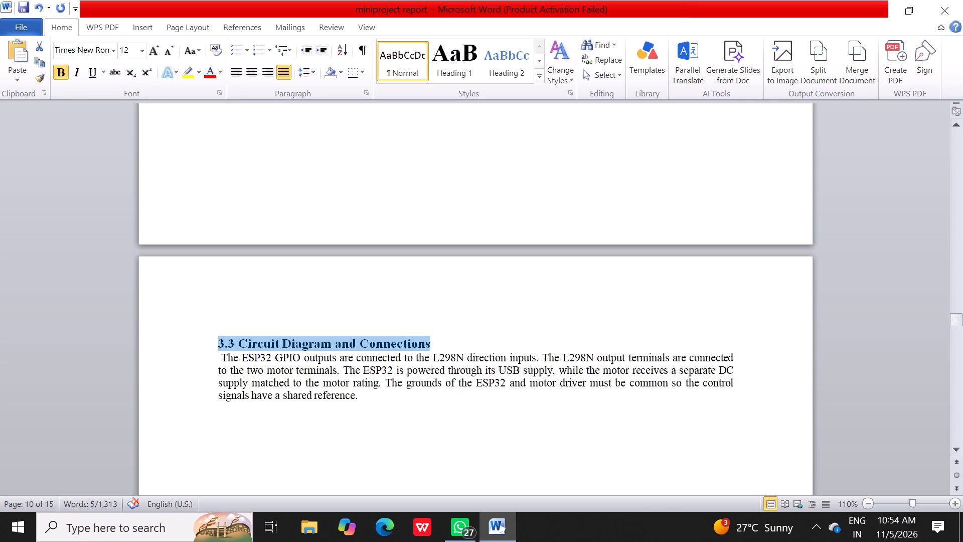
# Insert a blank line between the "3.3 Circuit Diagram and Connections" heading and its body paragraph.
pyautogui.click(437, 332)
pyautogui.press('Return')
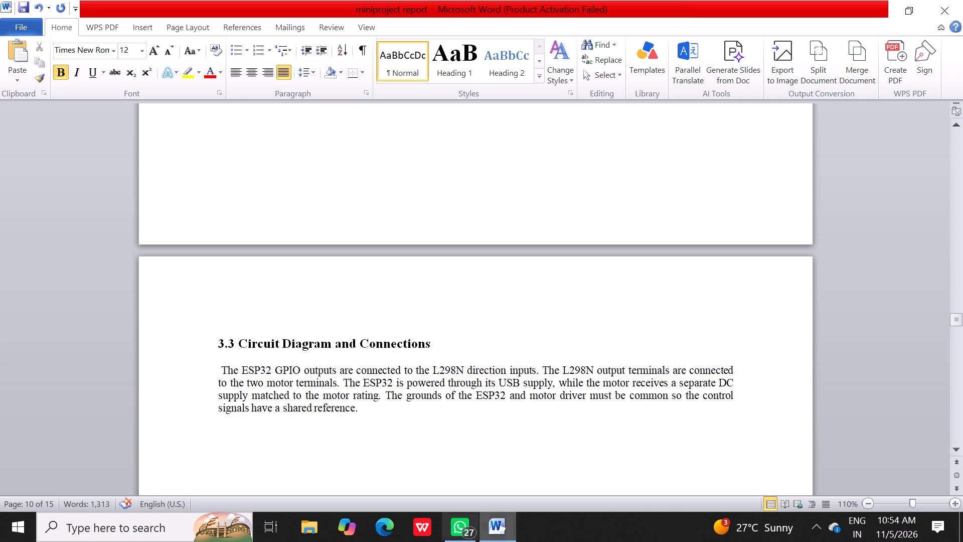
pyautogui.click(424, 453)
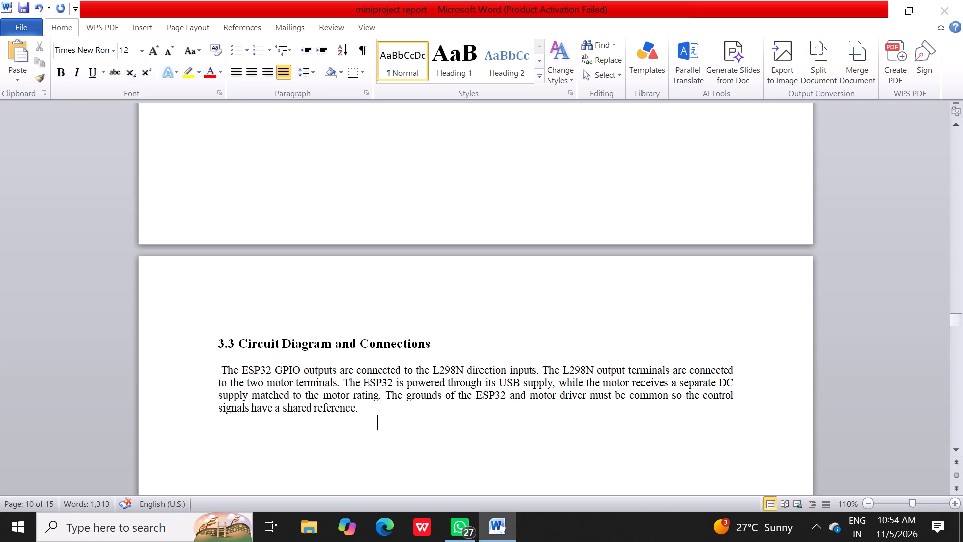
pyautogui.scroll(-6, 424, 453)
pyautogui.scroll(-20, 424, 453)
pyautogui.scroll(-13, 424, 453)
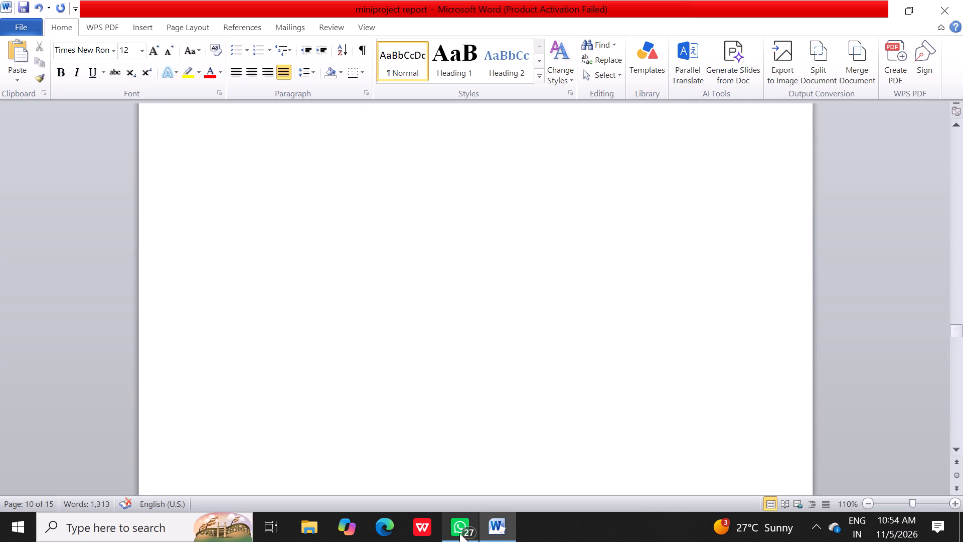
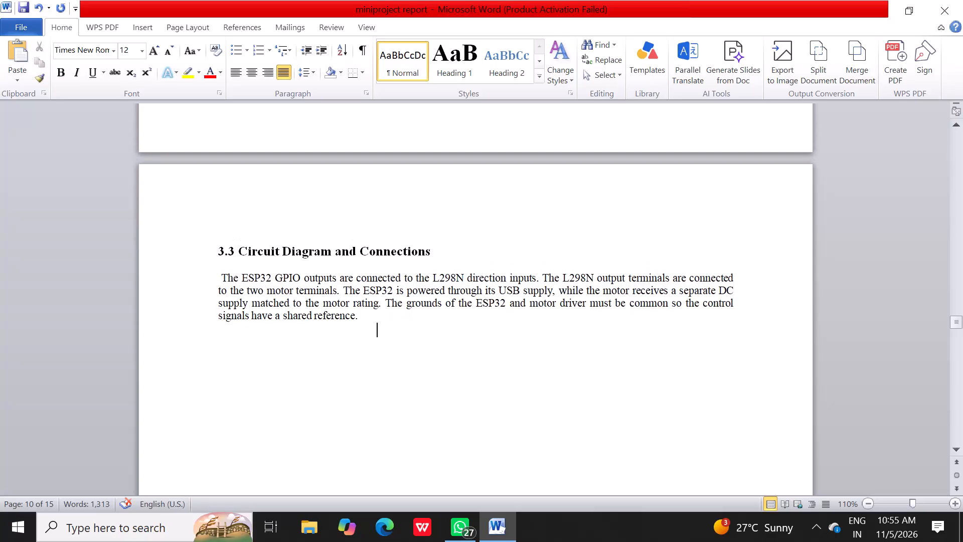
# Paste the copied circuit diagram picture directly below the section 3.3 body paragraph and centre it.
pyautogui.hotkey('ctrl', 'v')
pyautogui.scroll(20, 415, 371)
pyautogui.scroll(5, 415, 371)
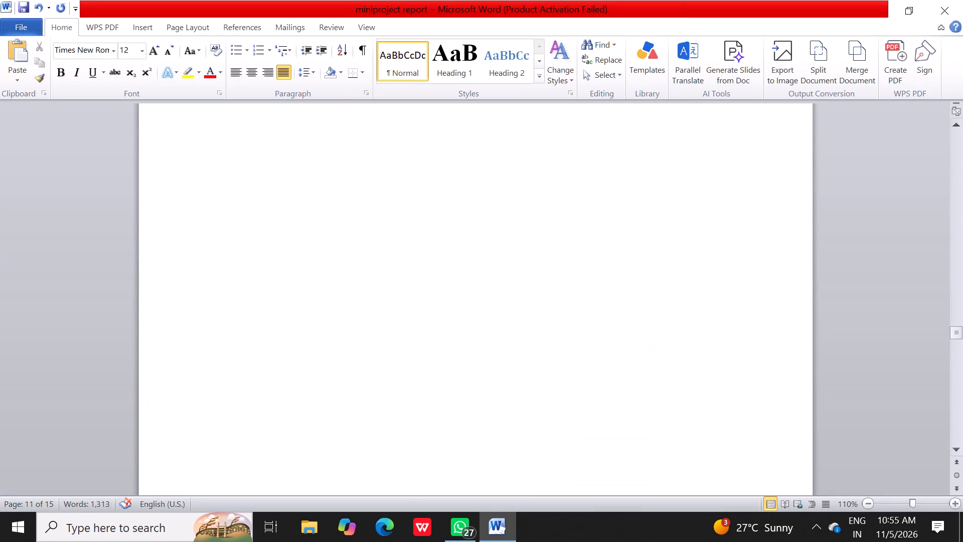
pyautogui.scroll(12, 415, 371)
pyautogui.scroll(20, 415, 371)
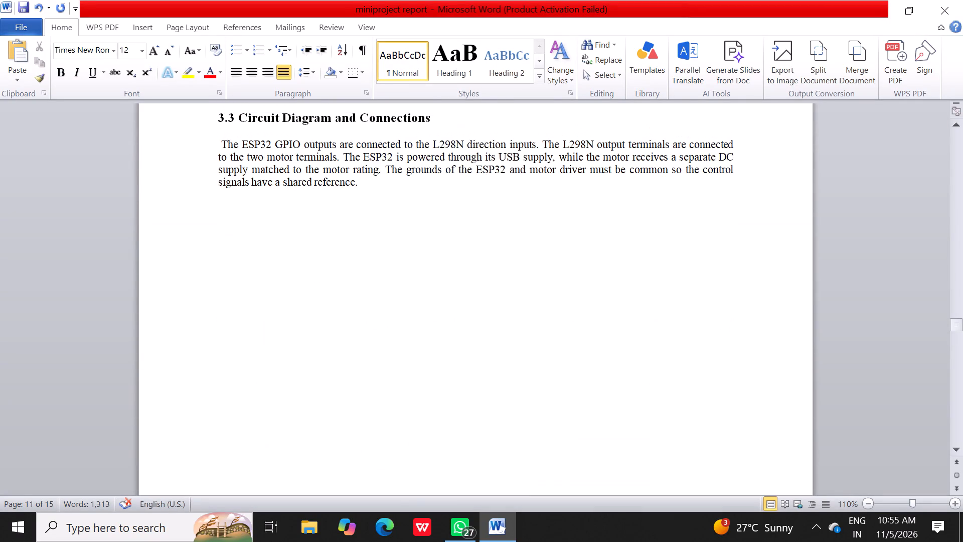
pyautogui.click(340, 211)
pyautogui.hotkey('ctrl', 'v')
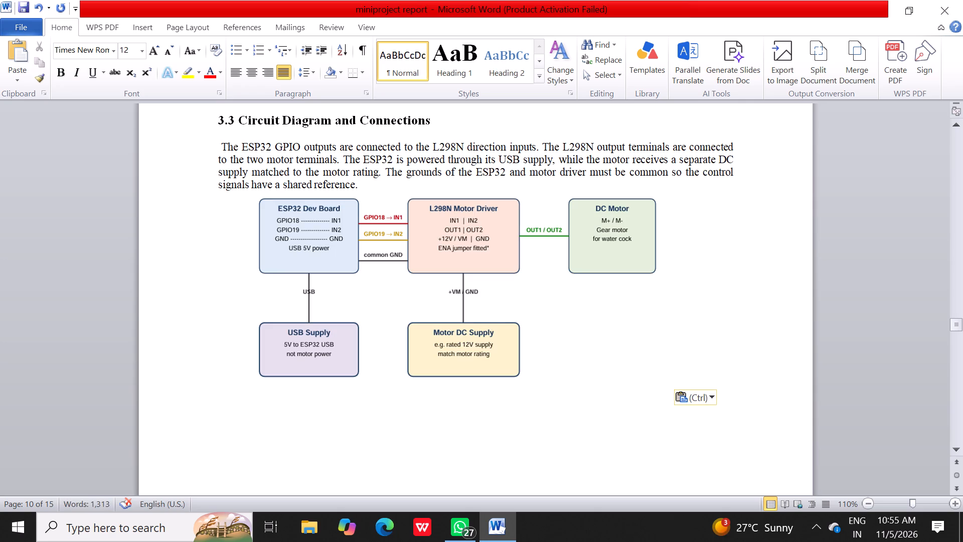
pyautogui.click(270, 260)
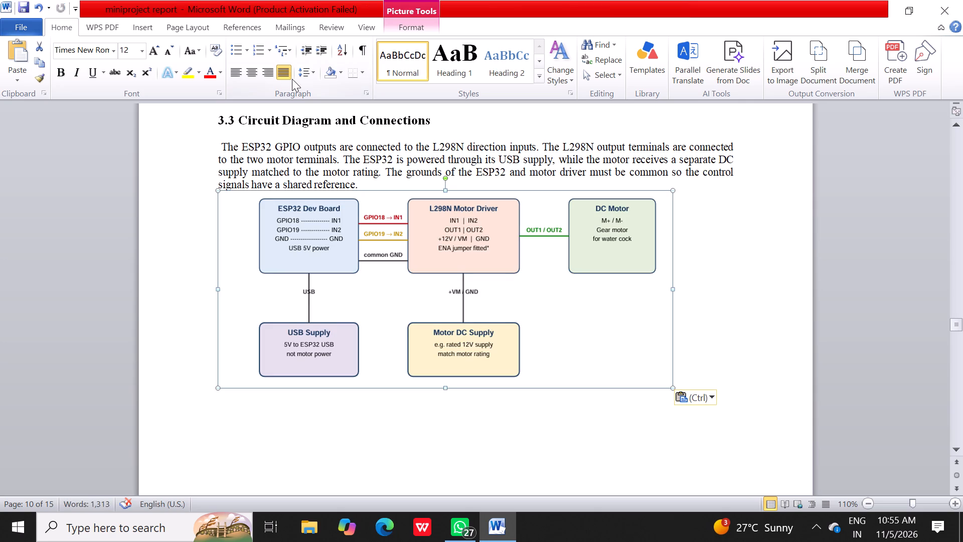
pyautogui.click(255, 68)
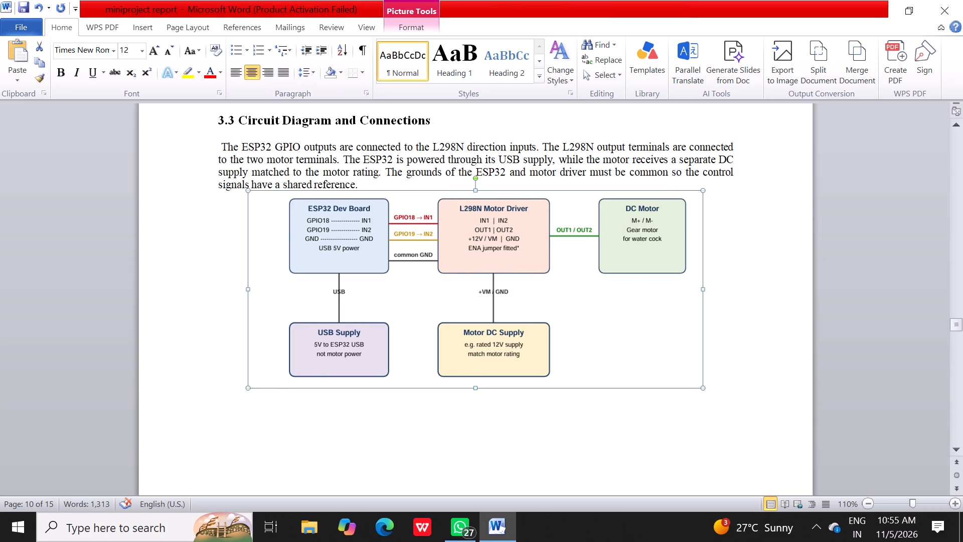
# Insert three line breaks after the section 3.3 body paragraph to space it from the circuit diagram.
pyautogui.click(384, 186)
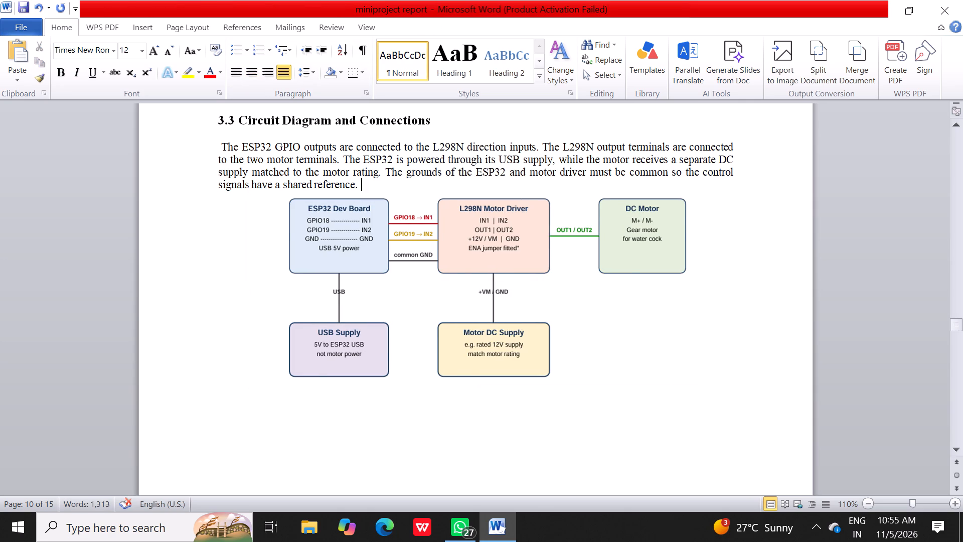
pyautogui.press('Return')
pyautogui.press('Return')
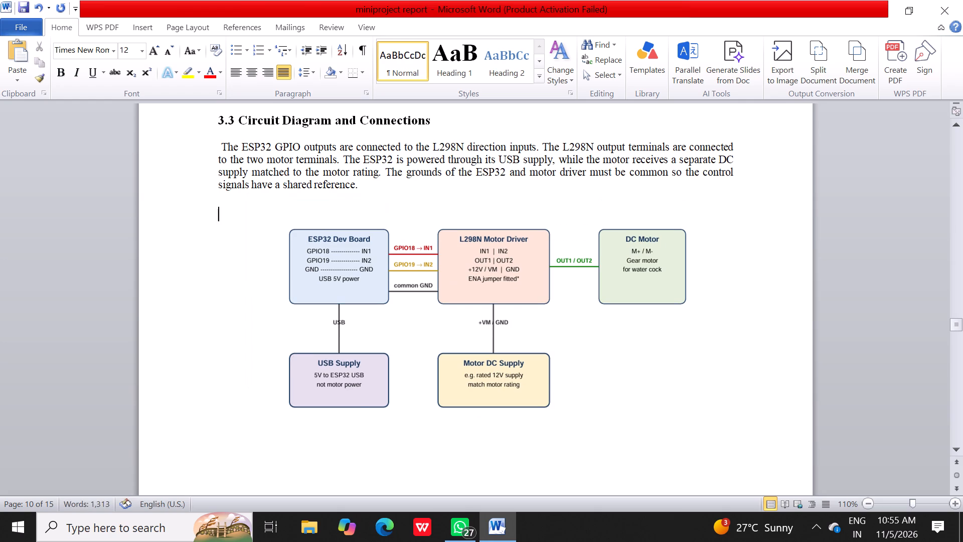
pyautogui.press('Return')
# Delete the duplicate circuit diagram picture and extra empty space on the page after section 3.3.
pyautogui.scroll(-20, 384, 186)
pyautogui.scroll(-20, 384, 186)
pyautogui.scroll(-11, 384, 186)
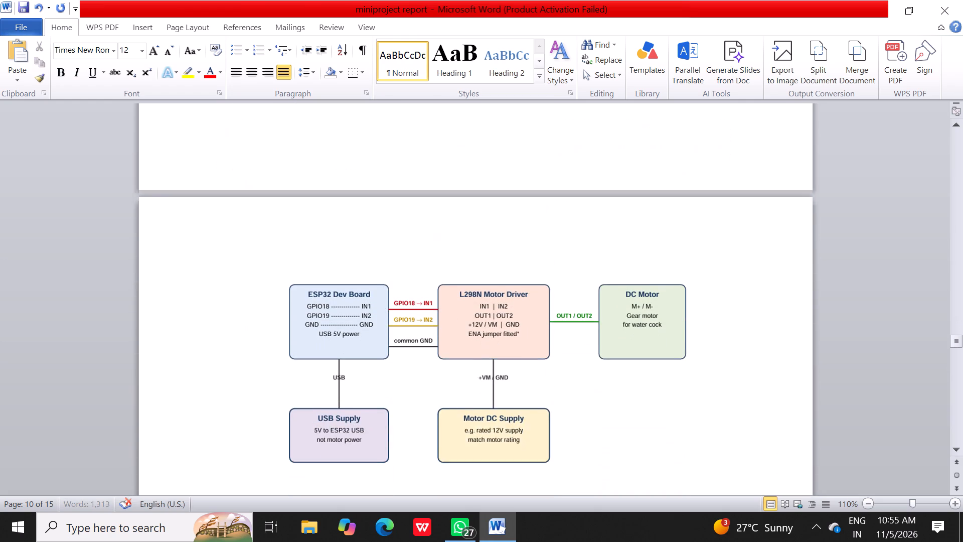
pyautogui.scroll(-4, 384, 186)
pyautogui.moveTo(285, 251); pyautogui.dragTo(565, 380)
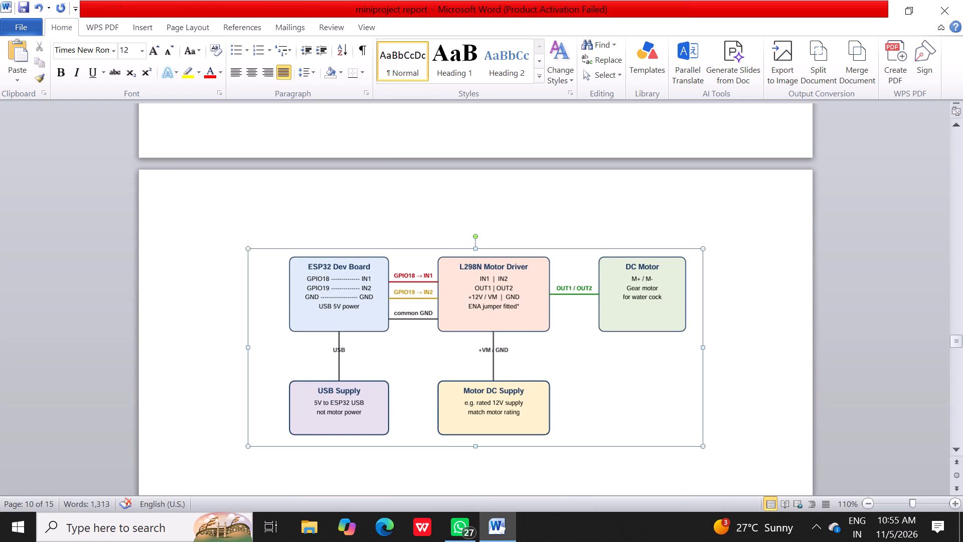
pyautogui.rightClick(565, 380)
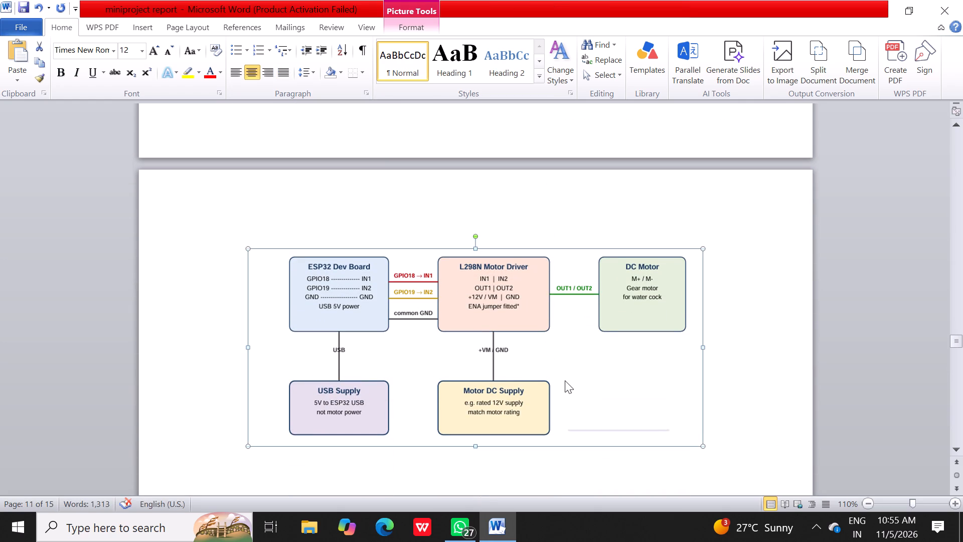
pyautogui.press('Delete')
pyautogui.press('Delete')
pyautogui.click(691, 443)
pyautogui.press('Delete')
pyautogui.scroll(20, 691, 443)
pyautogui.scroll(20, 691, 443)
pyautogui.scroll(16, 691, 443)
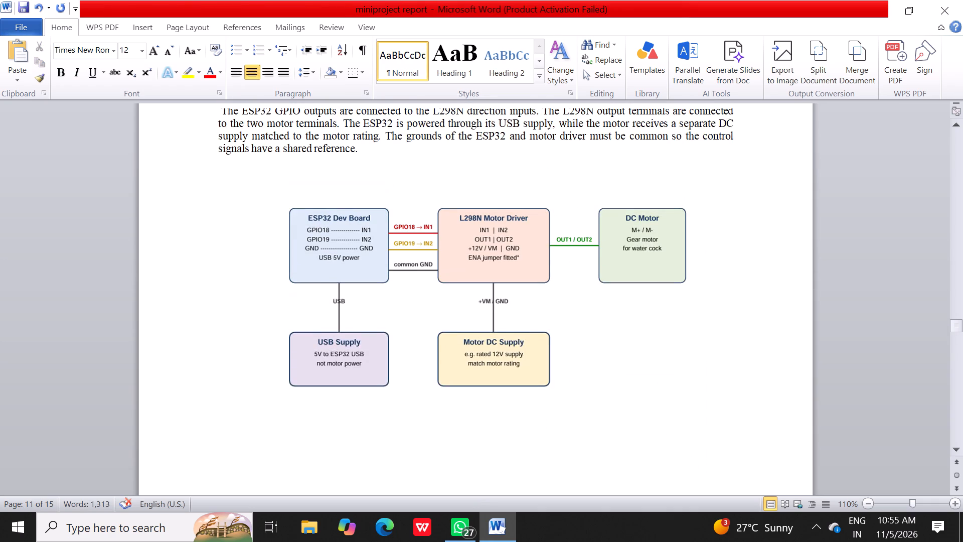
pyautogui.scroll(-4, 635, 461)
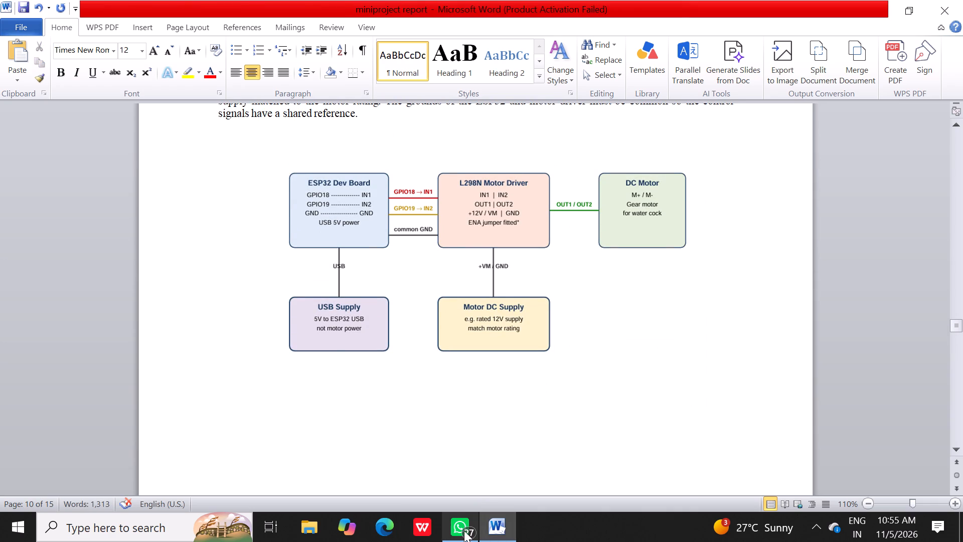
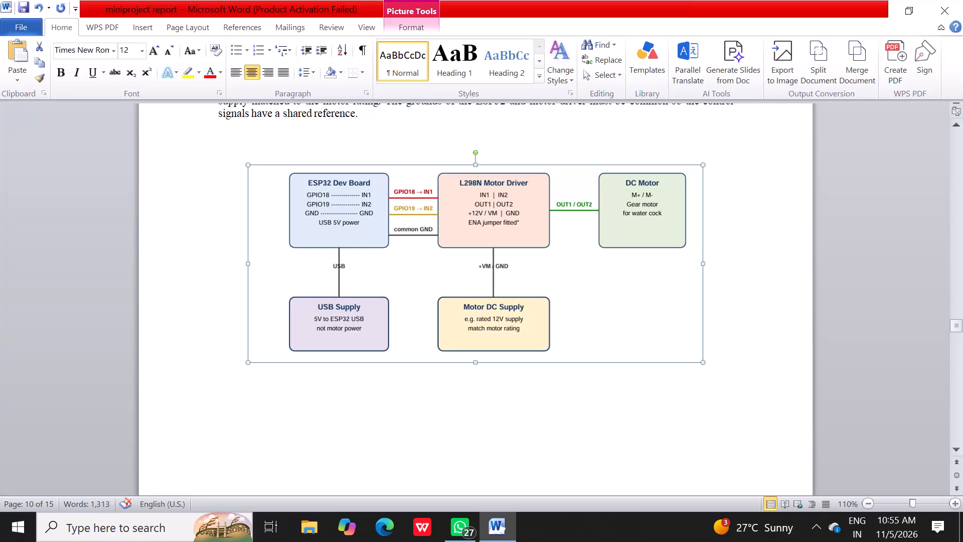
# Insert a new line directly below the circuit diagram picture in section 3.3.
pyautogui.doubleClick(387, 394)
pyautogui.doubleClick(367, 399)
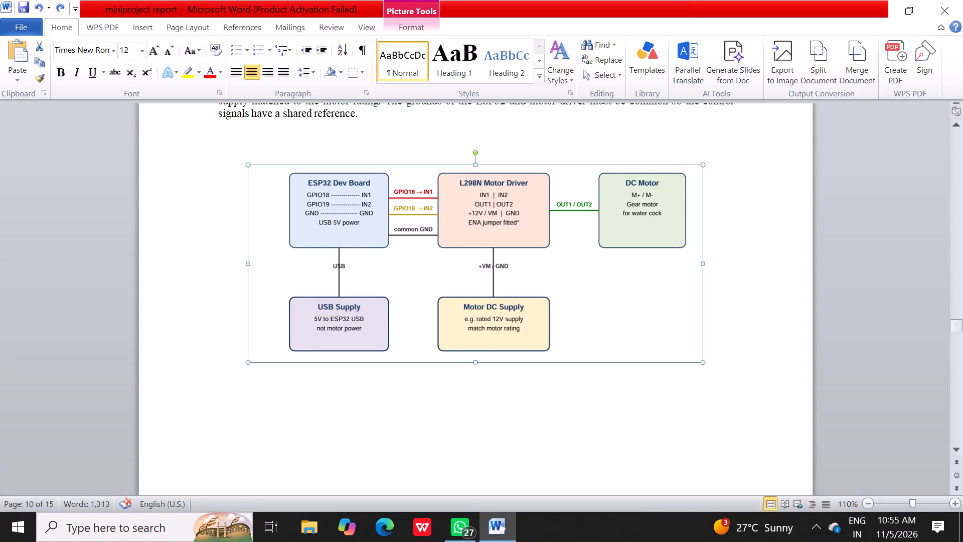
pyautogui.doubleClick(322, 428)
pyautogui.click(256, 419)
pyautogui.click(786, 333)
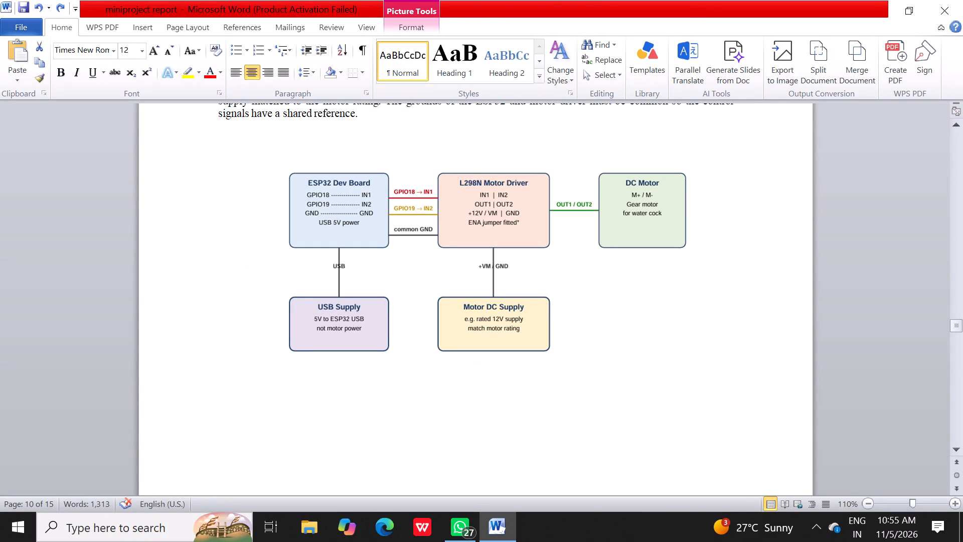
pyautogui.click(741, 356)
pyautogui.press('Return')
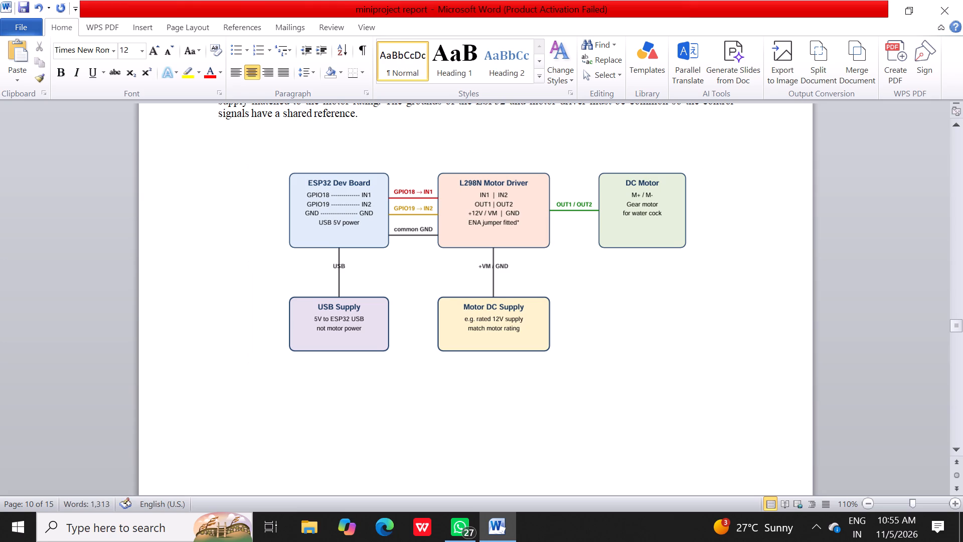
# Paste the copied Fig. 3.2 caption and "Connection summary" text below the circuit connection diagram.
pyautogui.hotkey('ctrl', 'v')
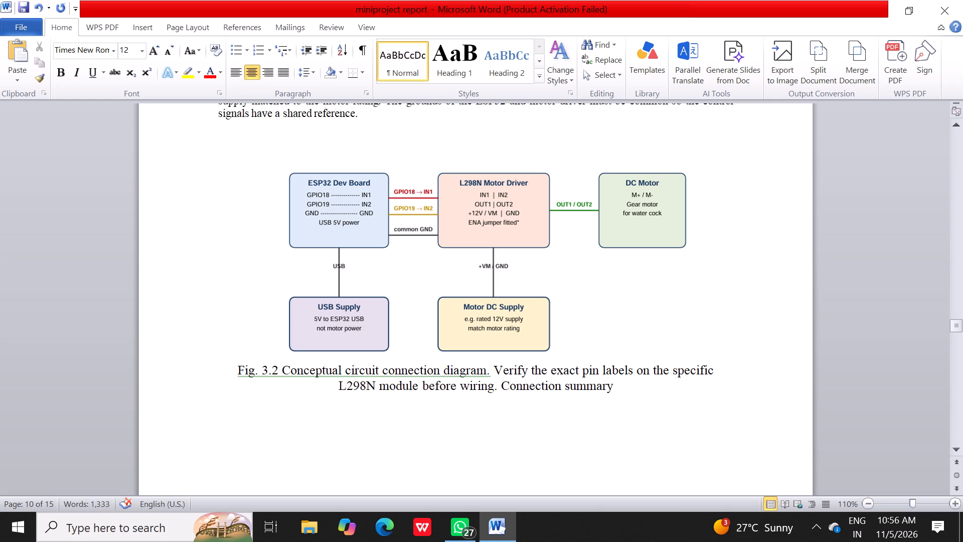
# Split "Connection summary" from the Fig. 3.2 caption onto its own line and left-align it.
pyautogui.click(500, 387)
pyautogui.press('Return')
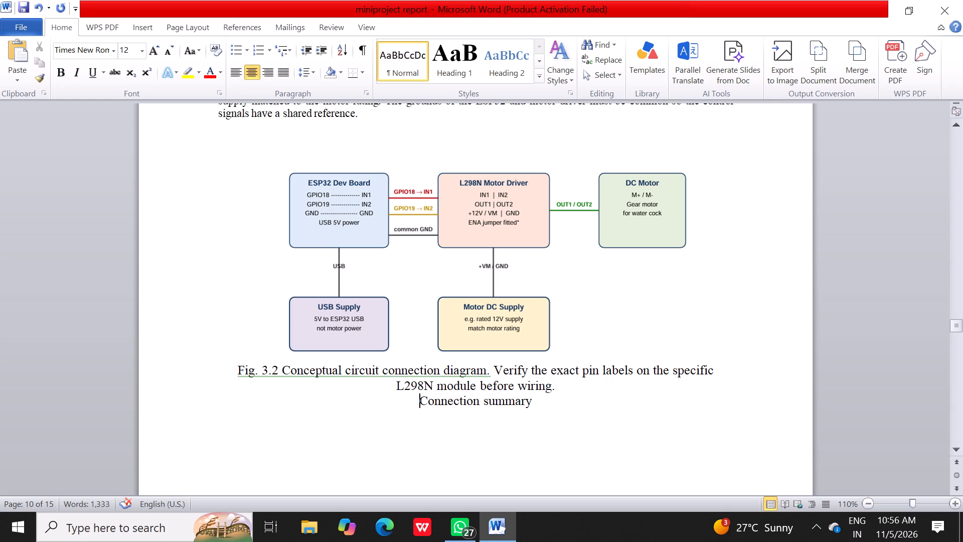
pyautogui.click(232, 72)
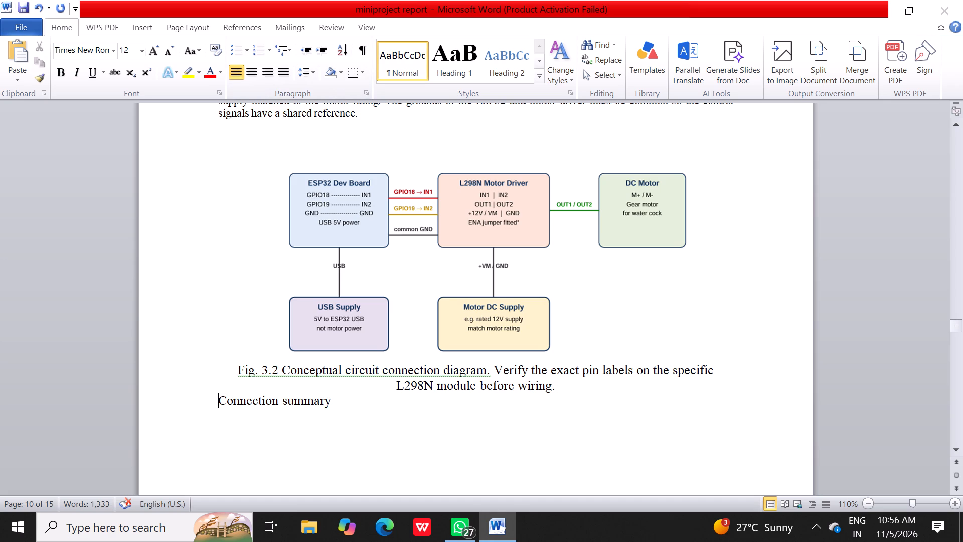
# Reduce the two-line Fig. 3.2 caption text to 11 points.
pyautogui.moveTo(234, 368); pyautogui.dragTo(554, 386)
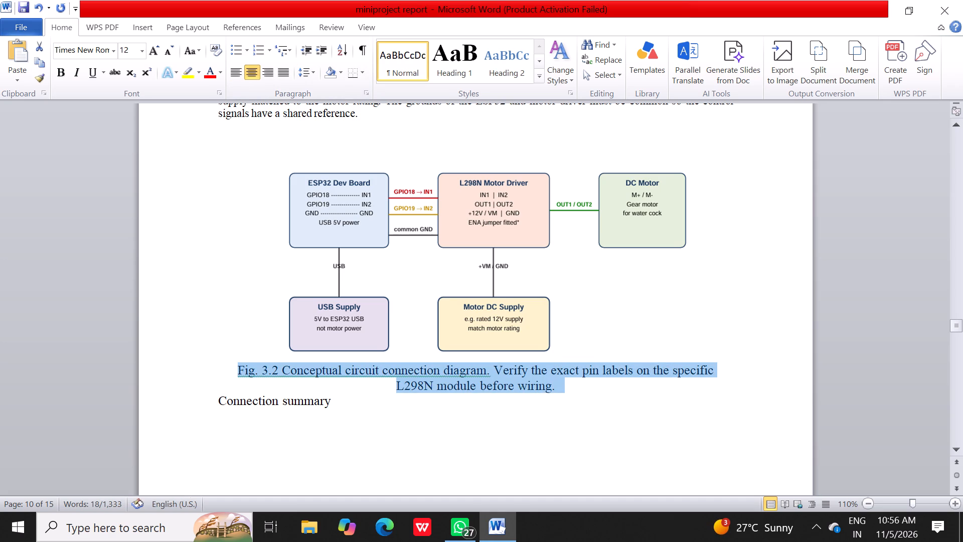
pyautogui.click(165, 50)
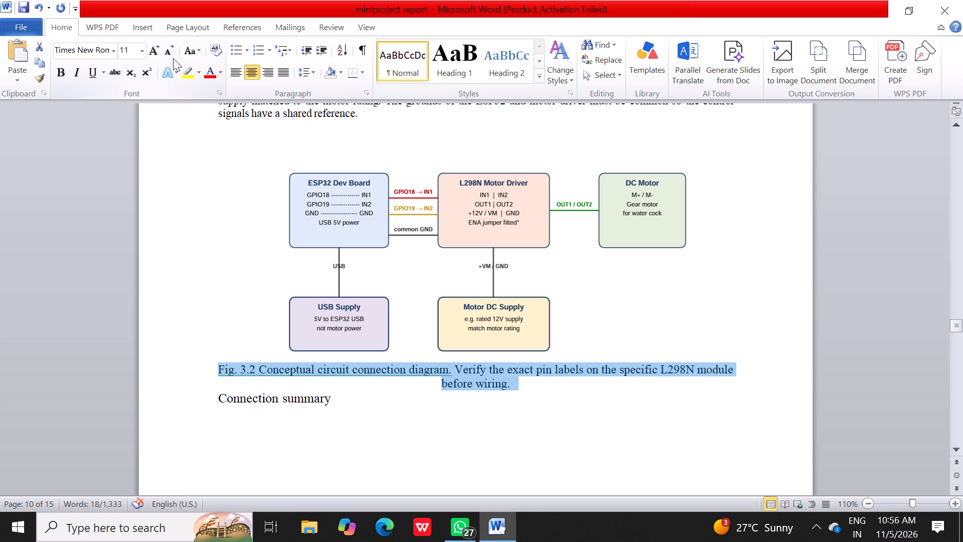
# Insert two blank lines between the Fig. 3.2 caption and "Connection summary".
pyautogui.click(212, 400)
pyautogui.press('Return')
pyautogui.scroll(-20, 212, 400)
pyautogui.scroll(-1, 212, 400)
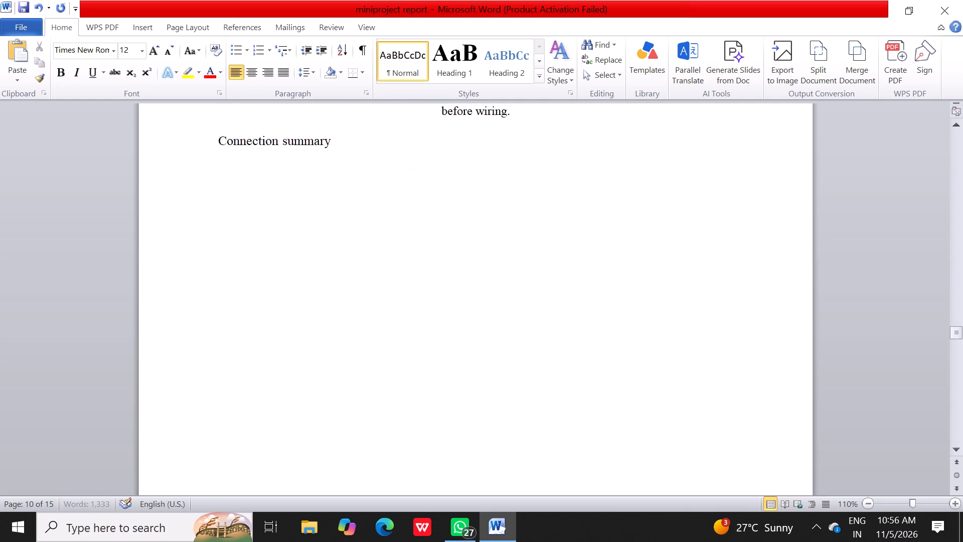
pyautogui.scroll(-8, 212, 400)
pyautogui.scroll(11, 212, 400)
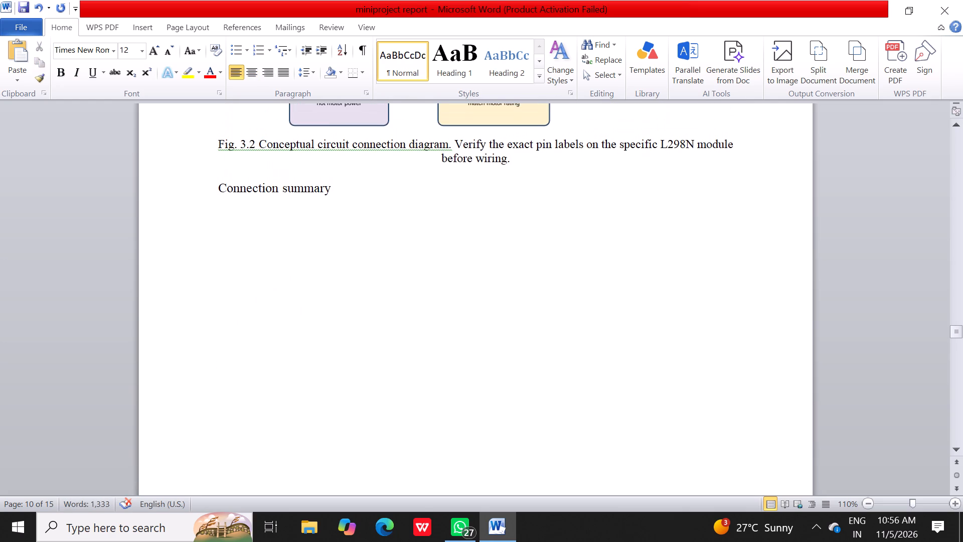
pyautogui.press('Return')
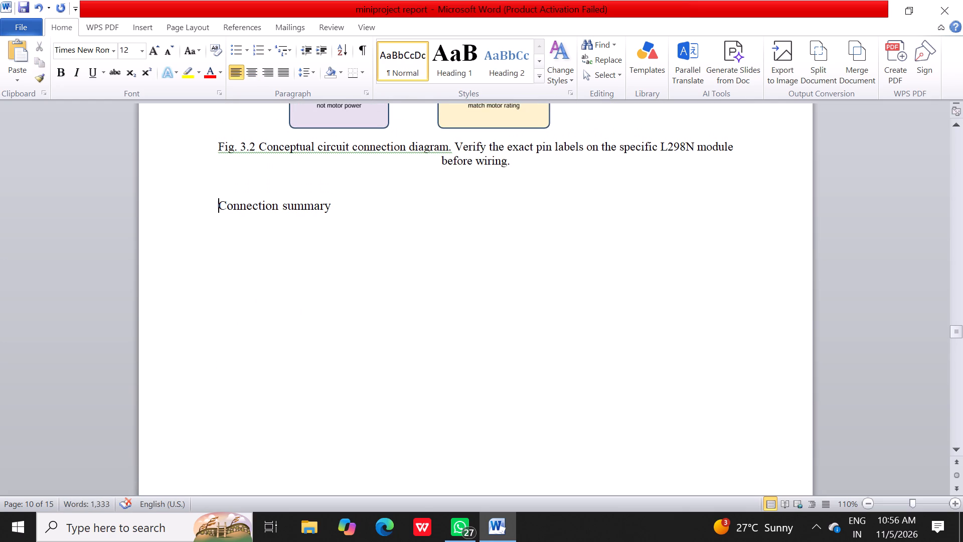
# Format "Connection summary" as a bold 14-point heading.
pyautogui.moveTo(216, 203); pyautogui.dragTo(330, 204)
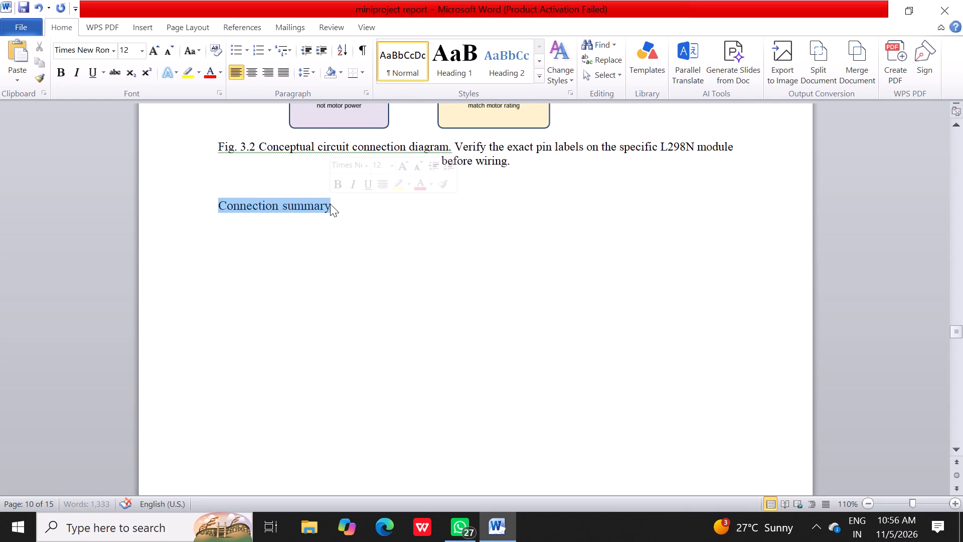
pyautogui.click(335, 189)
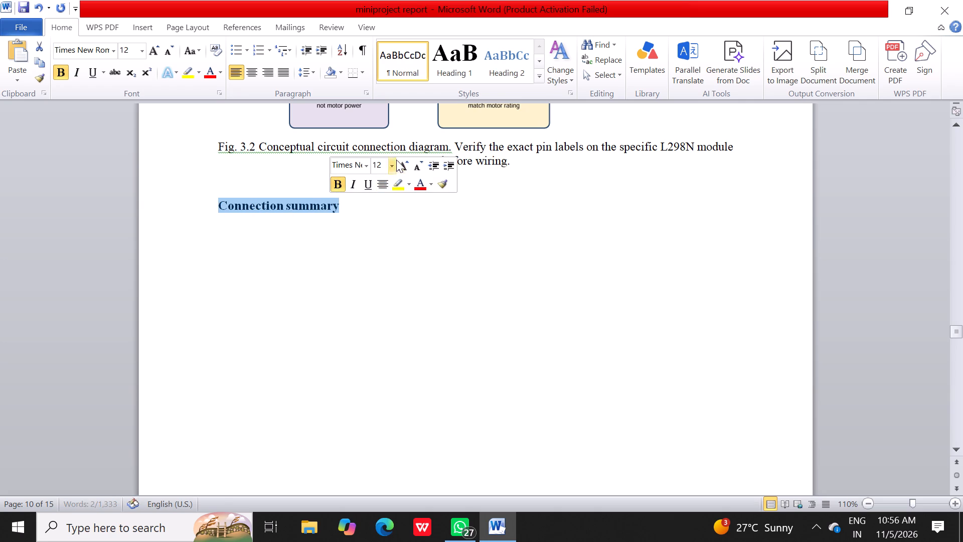
pyautogui.click(397, 163)
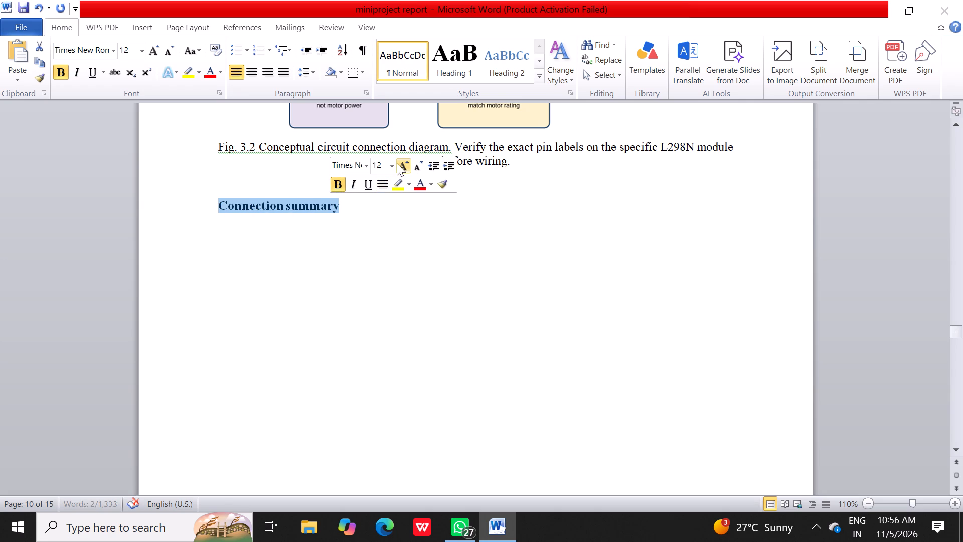
pyautogui.click(397, 163)
pyautogui.click(321, 256)
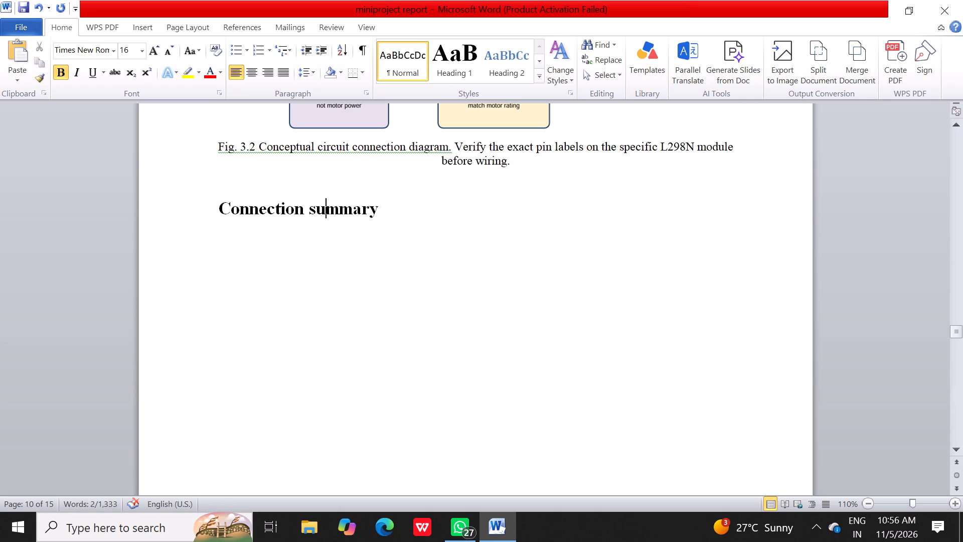
pyautogui.moveTo(408, 198); pyautogui.dragTo(184, 218)
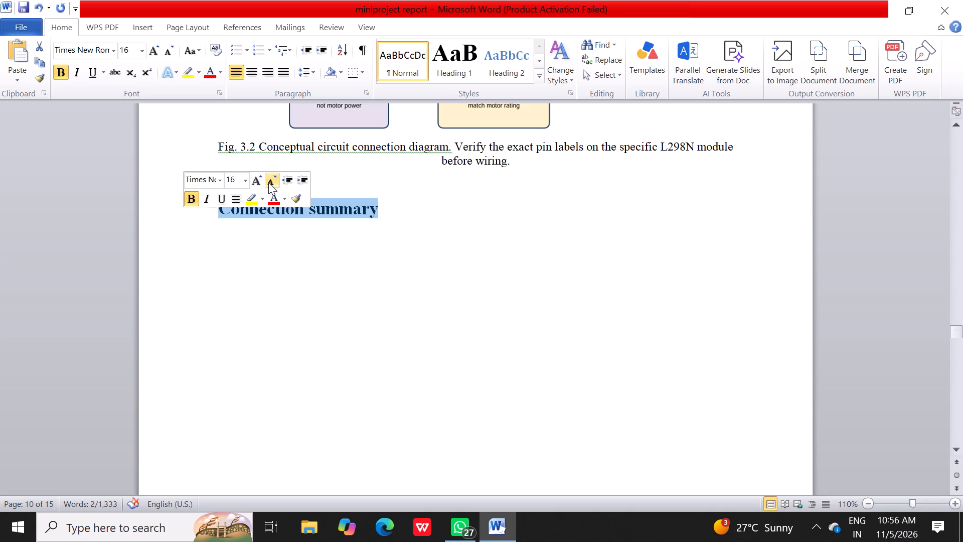
pyautogui.click(268, 182)
pyautogui.click(283, 228)
# Start a new line directly below the "Connection summary" heading.
pyautogui.moveTo(296, 253); pyautogui.dragTo(369, 213)
pyautogui.click(369, 213)
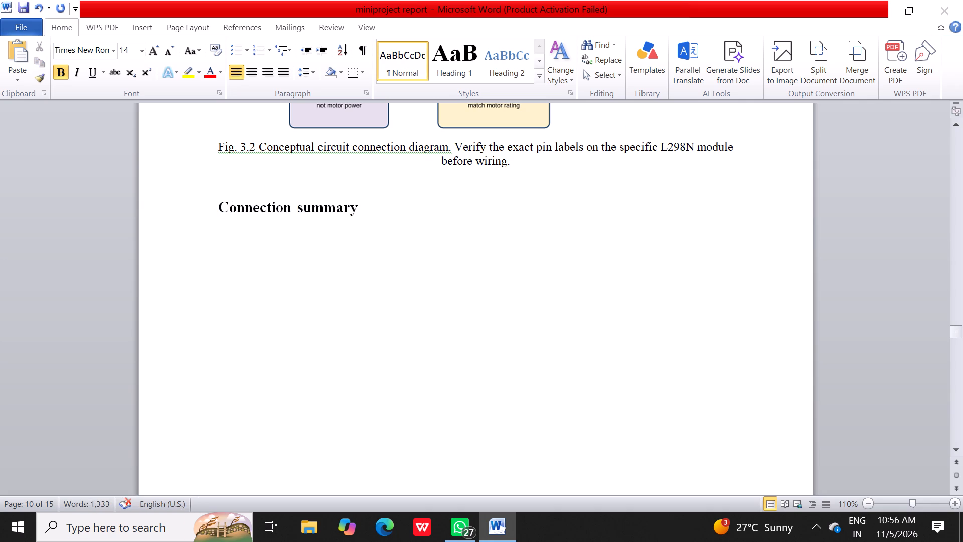
pyautogui.press('Return')
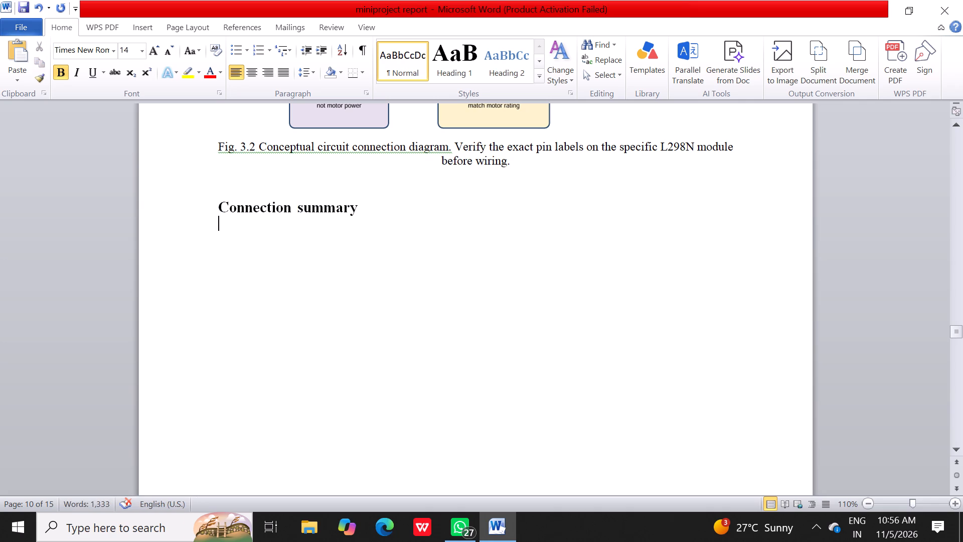
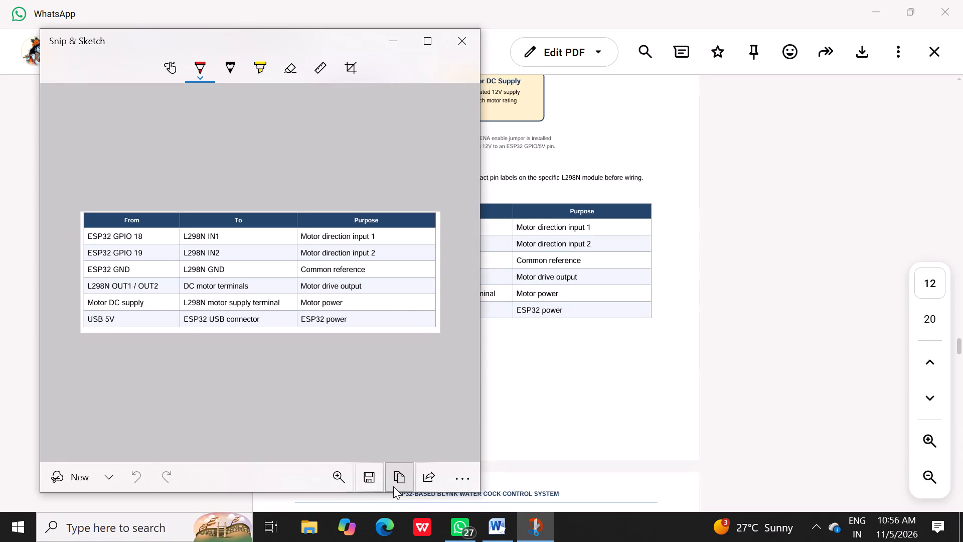
# Copy the snipped From/To/Purpose table image into the Word report below the "Connection summary" heading and center it.
pyautogui.click(393, 486)
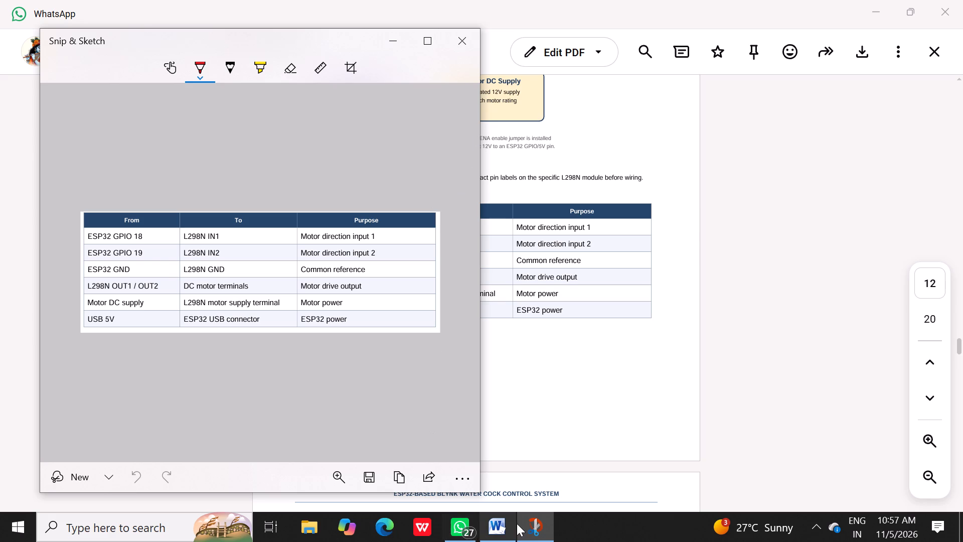
pyautogui.click(504, 523)
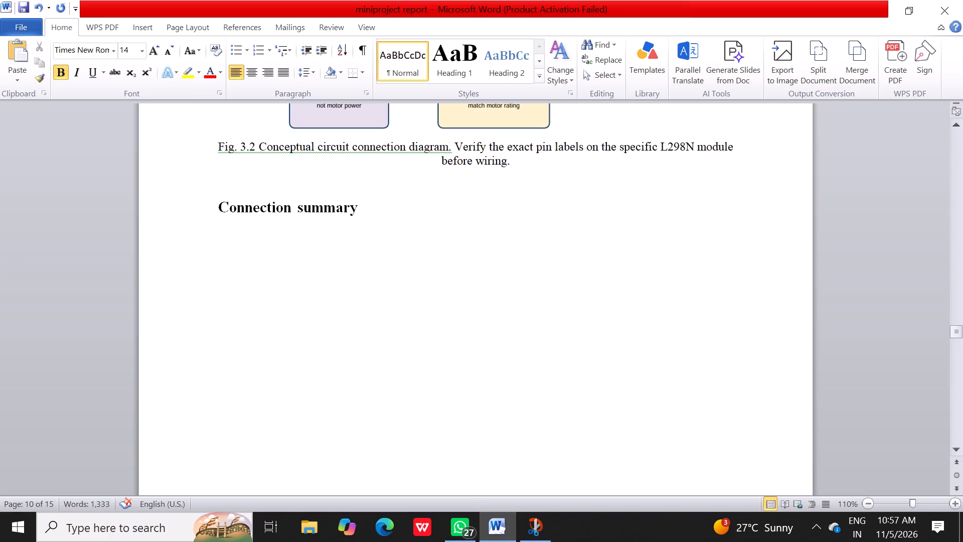
pyautogui.hotkey('ctrl', 'v')
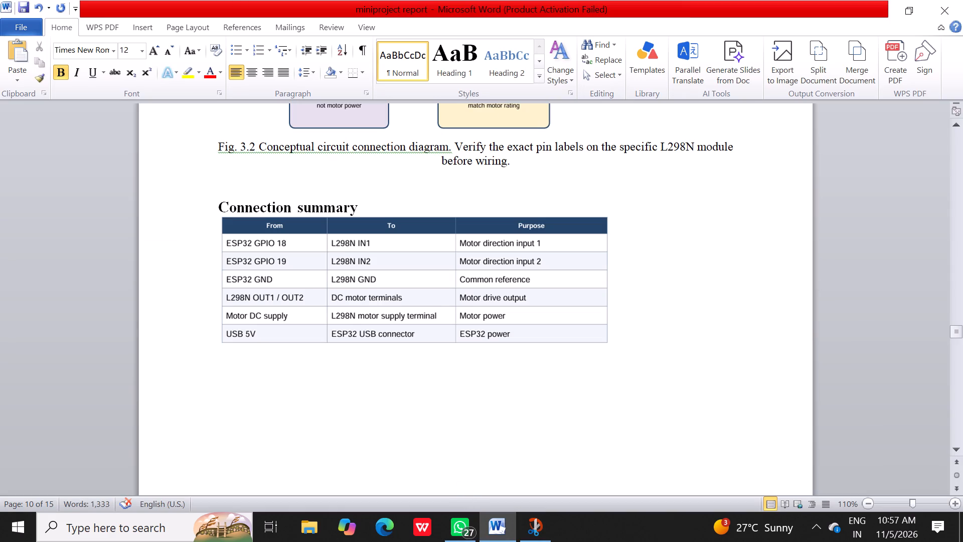
pyautogui.click(245, 66)
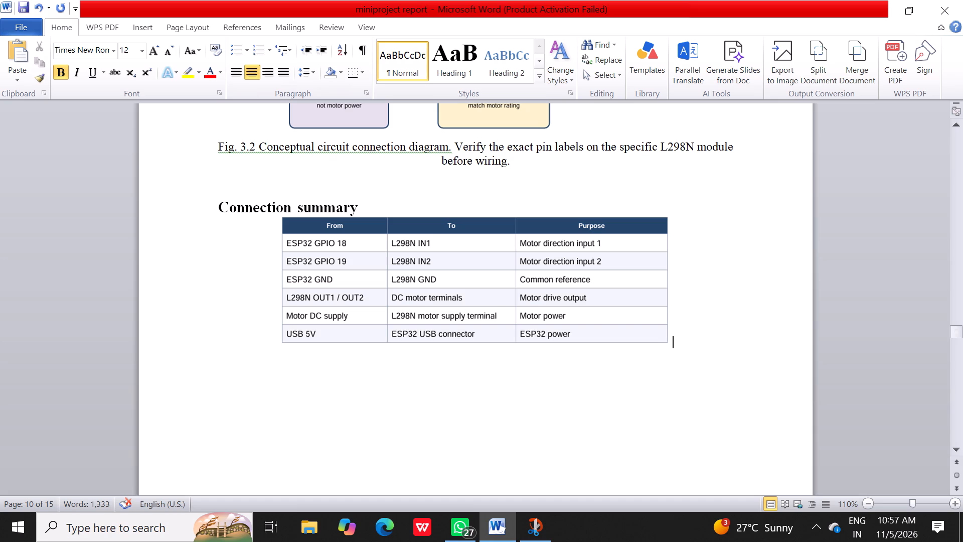
# Enlarge the pasted connection table picture slightly, keeping its proportions.
pyautogui.click(670, 340)
pyautogui.moveTo(672, 347); pyautogui.dragTo(695, 360)
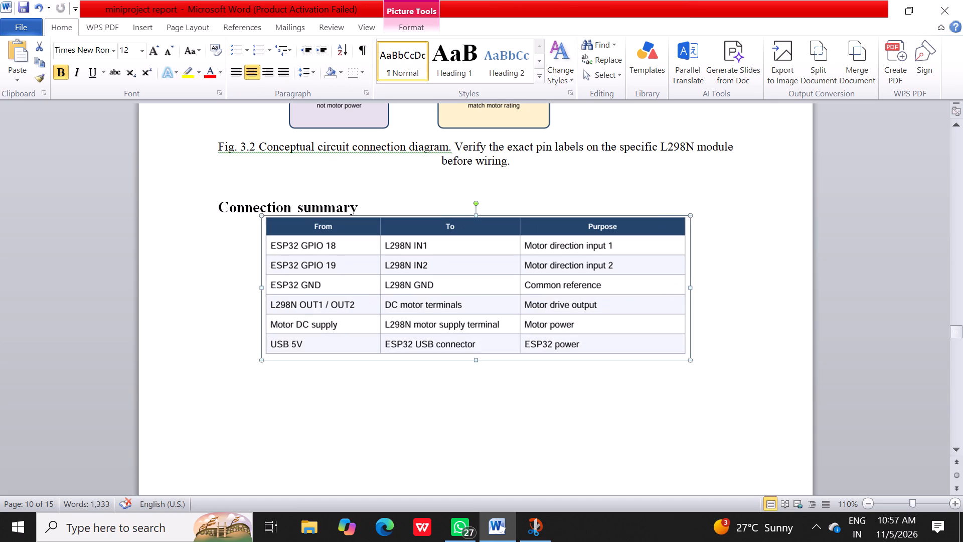
# Insert a blank line between the "Connection summary" heading and the table picture.
pyautogui.click(426, 207)
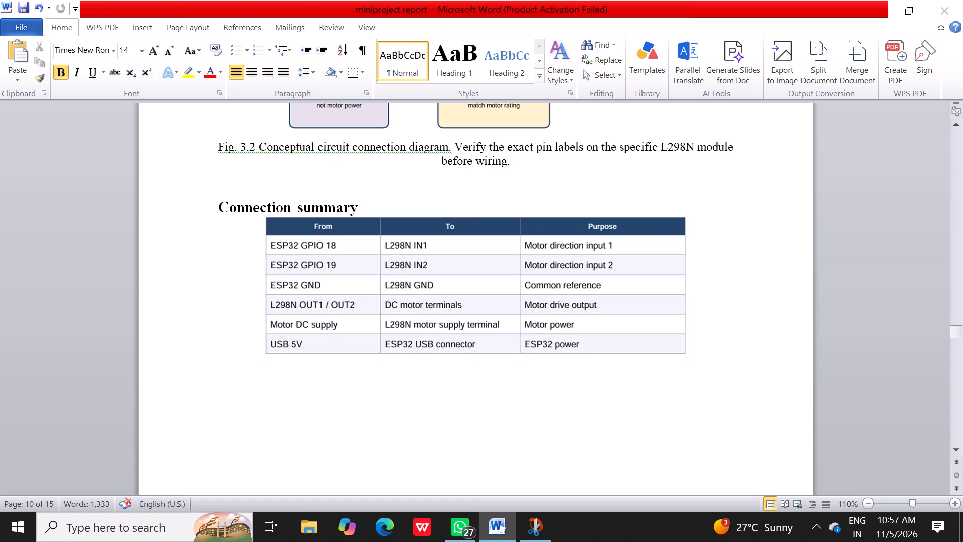
pyautogui.click(427, 207)
pyautogui.press('Return')
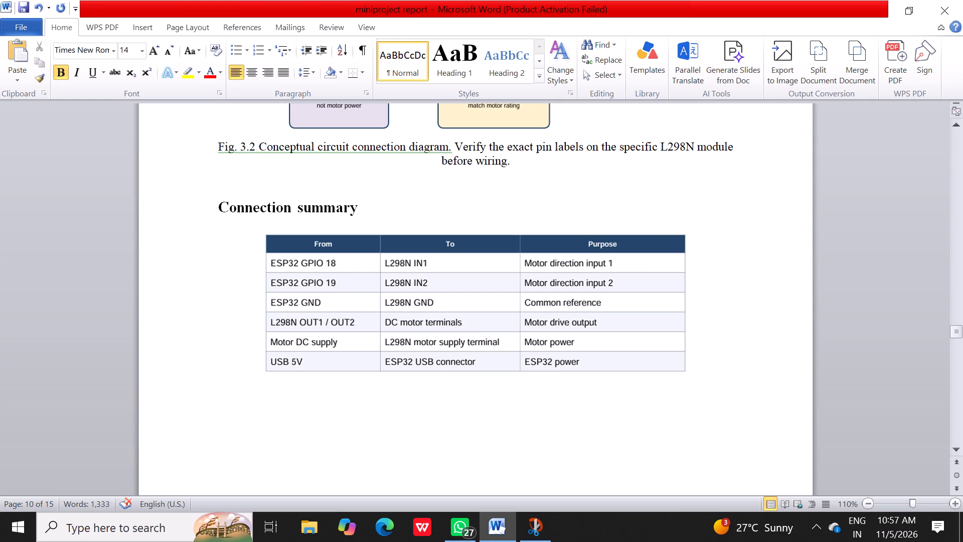
# Widen the table picture under "Connection summary" to nearly the full text width, stretching it horizontally only.
pyautogui.click(264, 286)
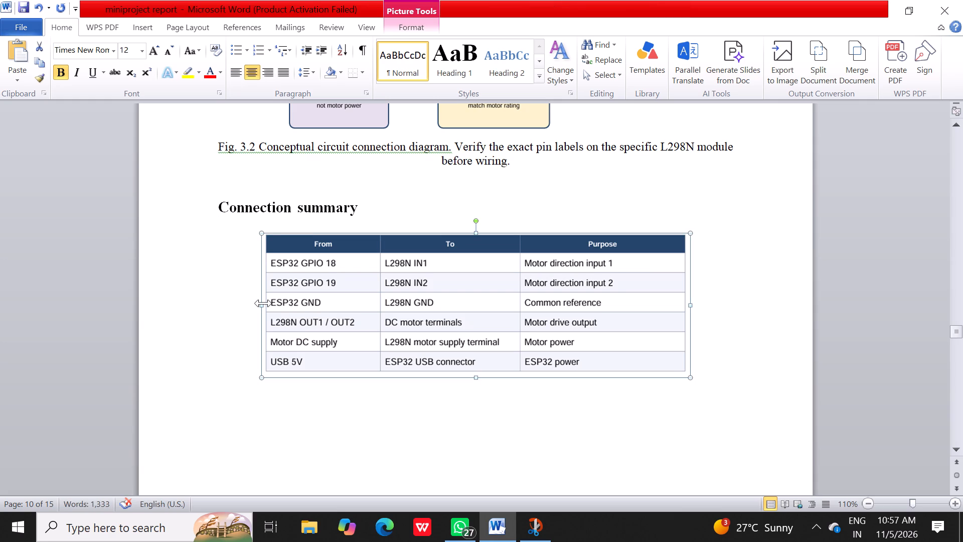
pyautogui.moveTo(263, 303); pyautogui.dragTo(212, 303)
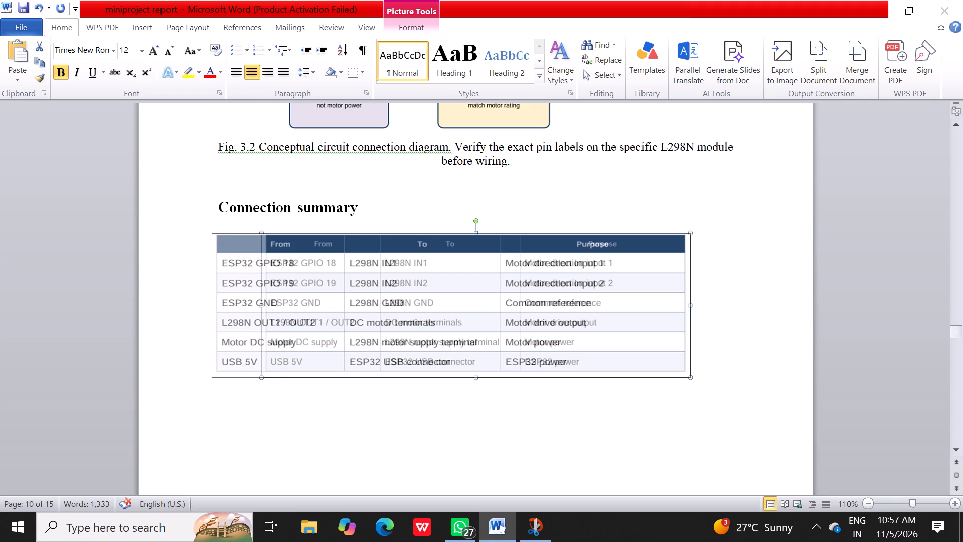
pyautogui.moveTo(212, 303); pyautogui.dragTo(217, 304)
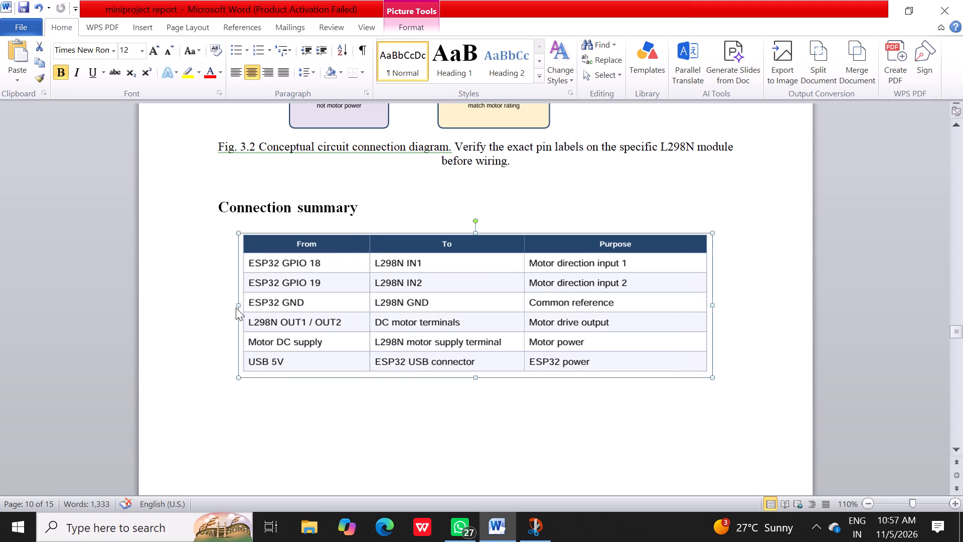
pyautogui.moveTo(237, 304); pyautogui.dragTo(220, 303)
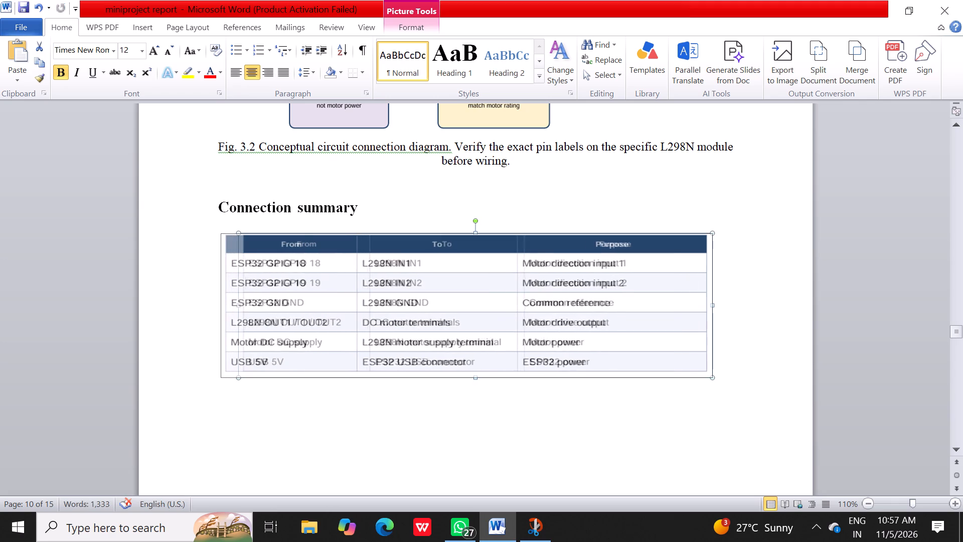
pyautogui.moveTo(220, 303); pyautogui.dragTo(217, 301)
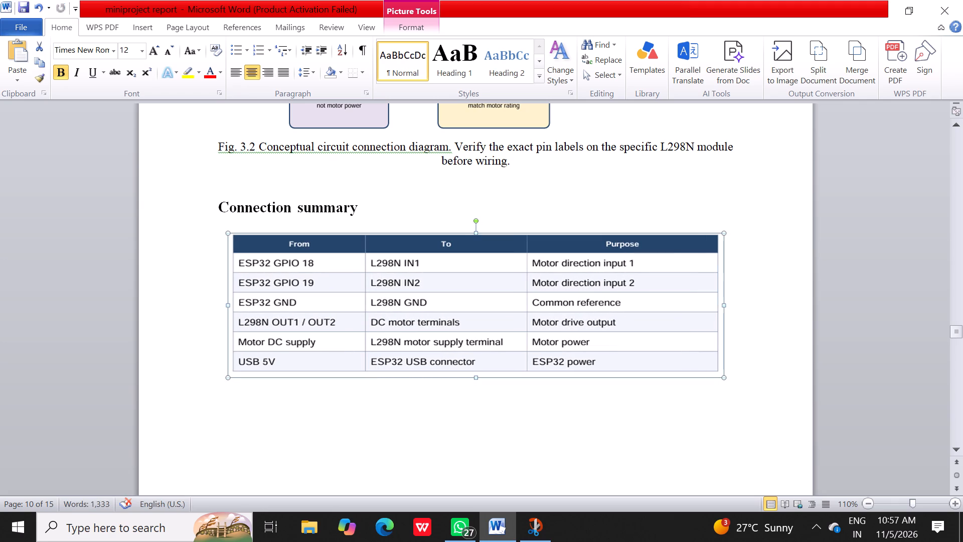
pyautogui.click(252, 382)
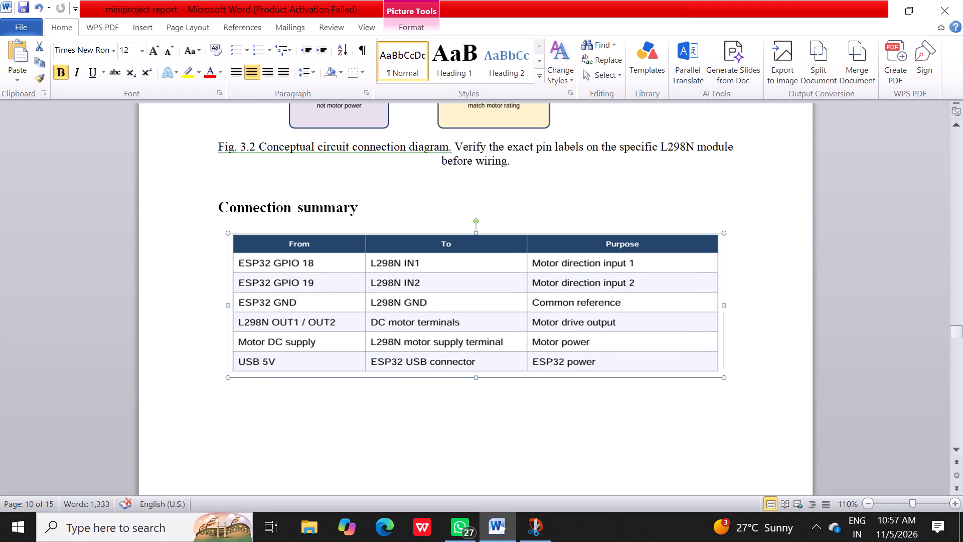
# Insert three new lines directly below the connection table picture.
pyautogui.click(763, 392)
pyautogui.press('Return')
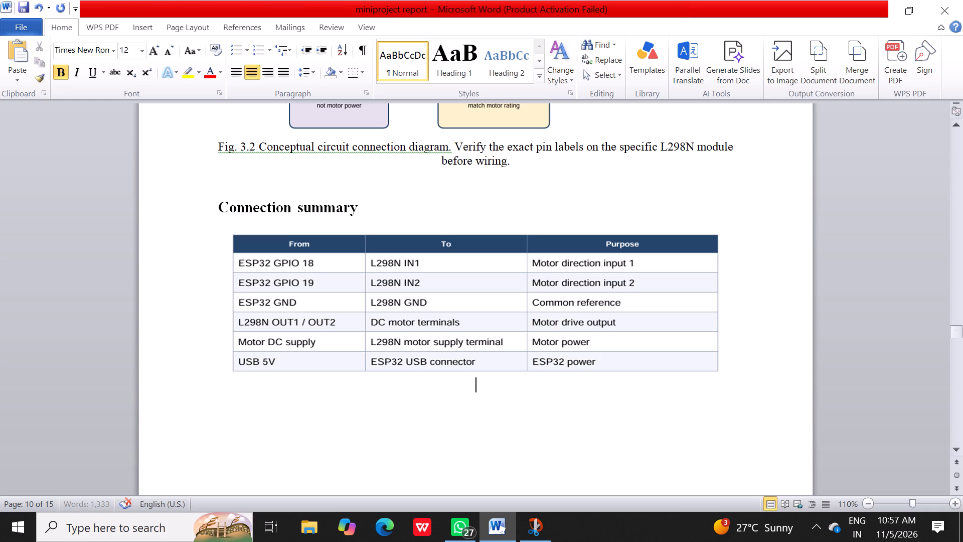
pyautogui.press('Return')
pyautogui.press('Return')
# Place the text cursor at the top of the blank page that follows the connection table.
pyautogui.scroll(-10, 745, 377)
pyautogui.scroll(-13, 745, 377)
pyautogui.scroll(-11, 745, 377)
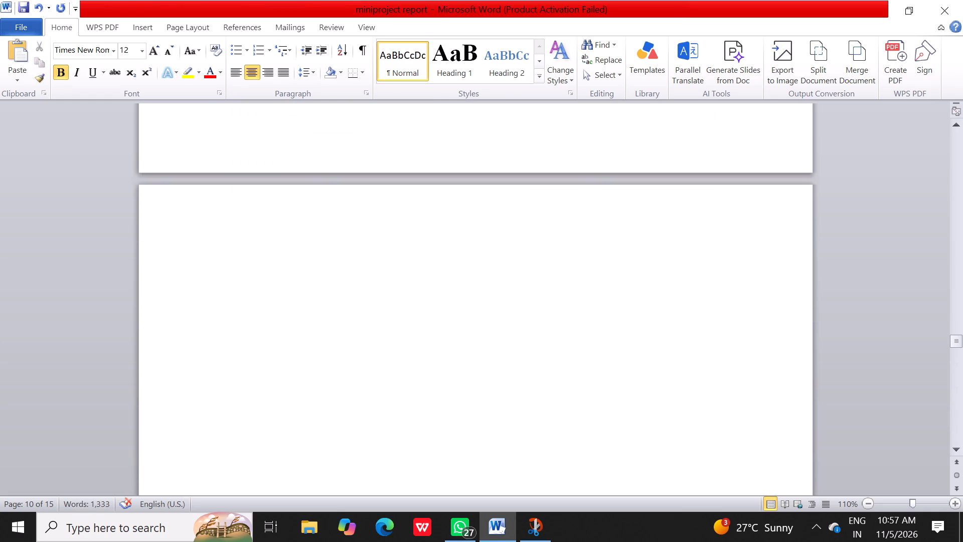
pyautogui.scroll(-3, 745, 377)
pyautogui.click(482, 257)
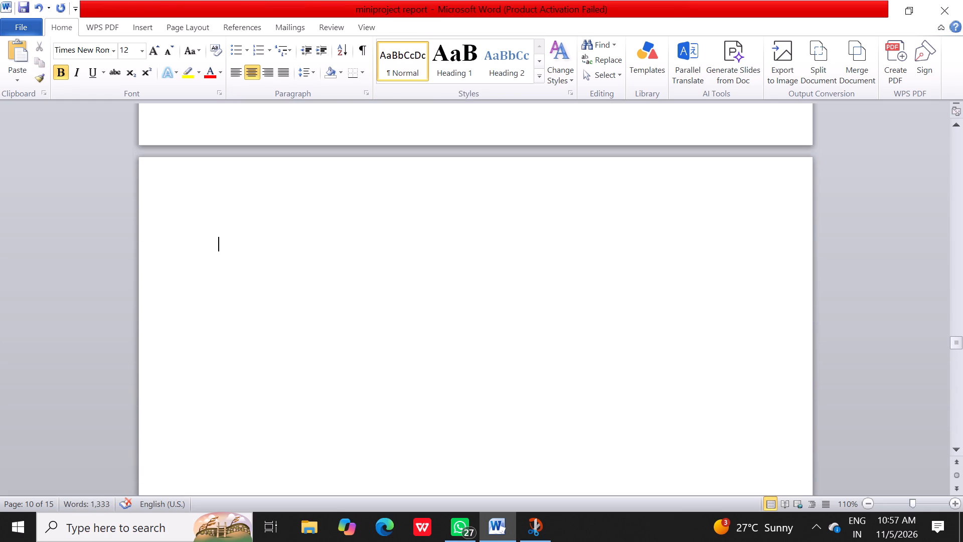
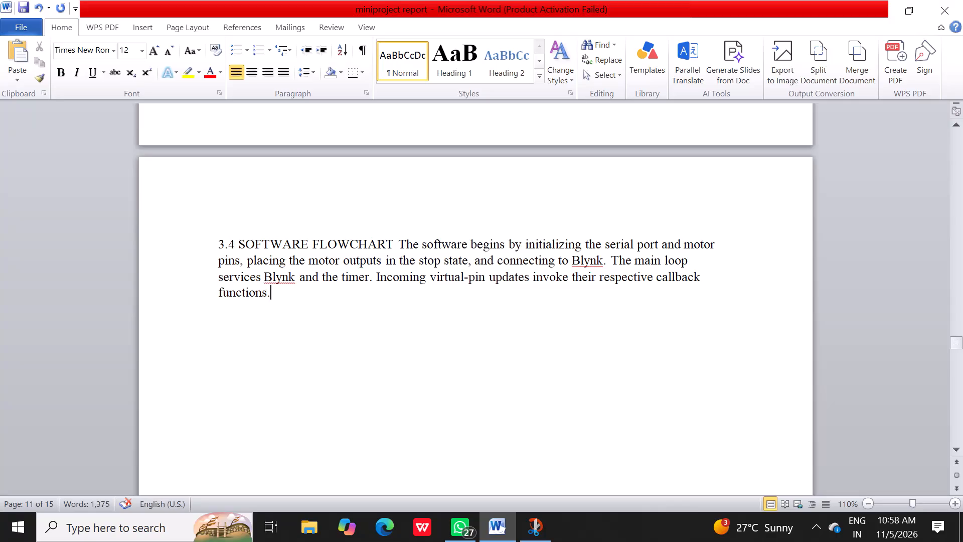
# Separate the "3.4 SOFTWARE FLOWCHART" heading from its body text onto its own line and make it bold, size 14.
pyautogui.click(394, 245)
pyautogui.press('Return')
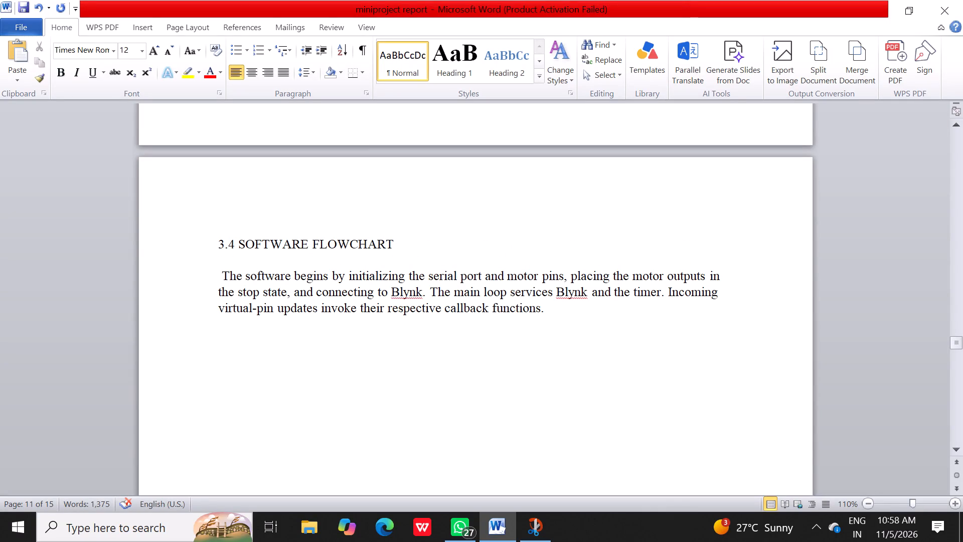
pyautogui.moveTo(218, 239); pyautogui.dragTo(361, 237)
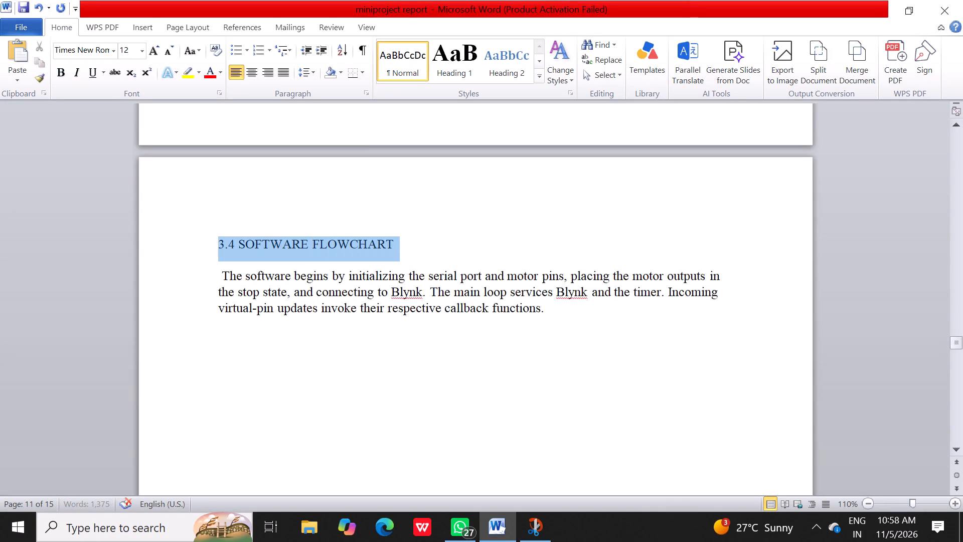
pyautogui.moveTo(361, 237); pyautogui.dragTo(361, 238)
pyautogui.click(366, 219)
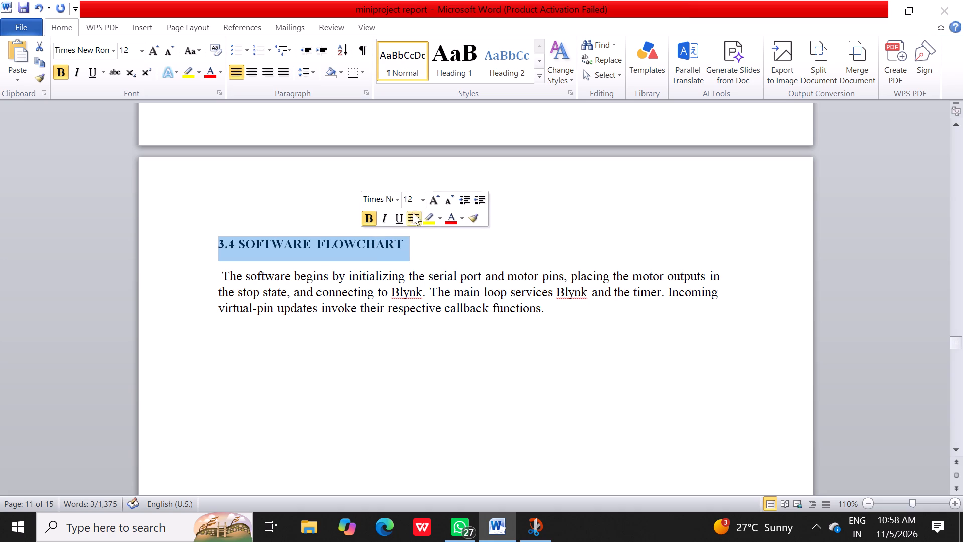
pyautogui.click(437, 195)
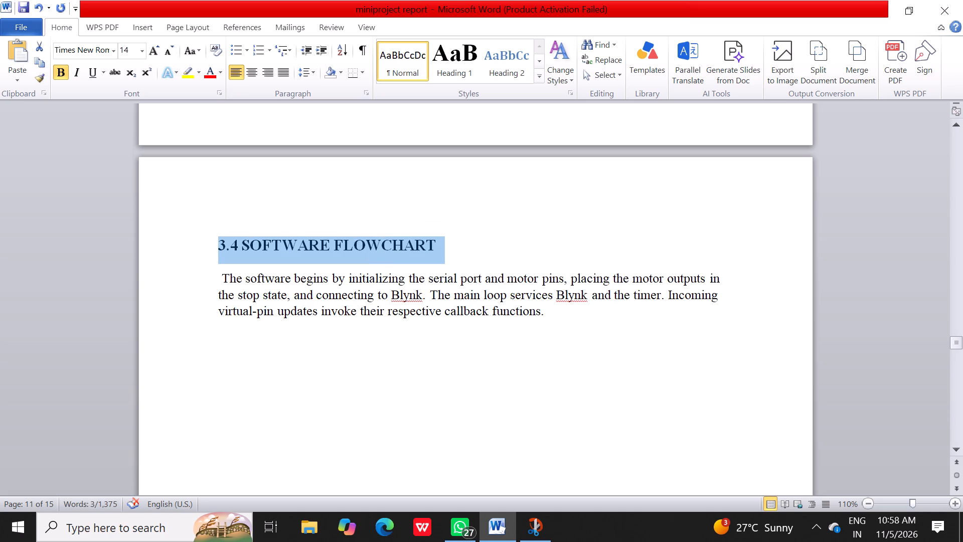
# Justify the body paragraph below the "3.4 SOFTWARE FLOWCHART" heading and place the cursor on the empty line beneath it.
pyautogui.moveTo(220, 281); pyautogui.dragTo(529, 336)
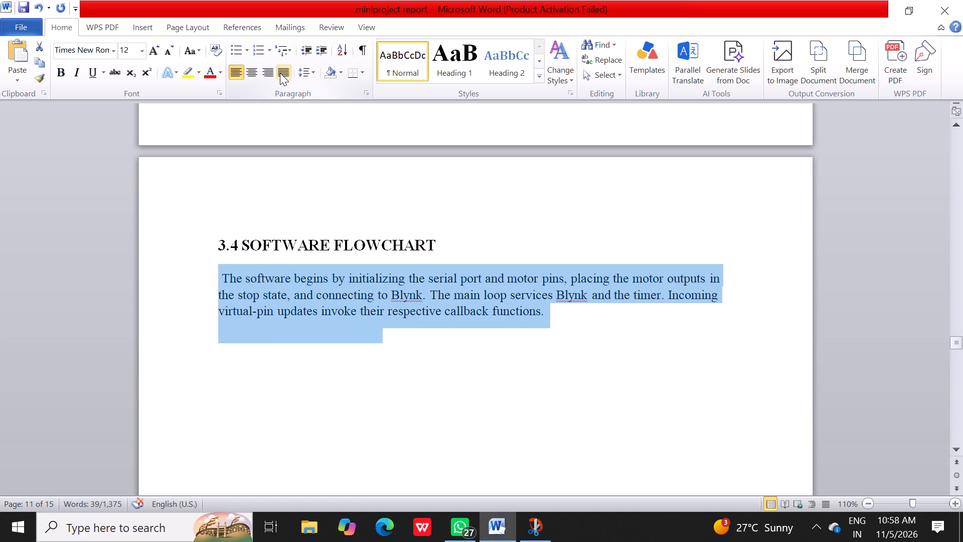
pyautogui.click(280, 73)
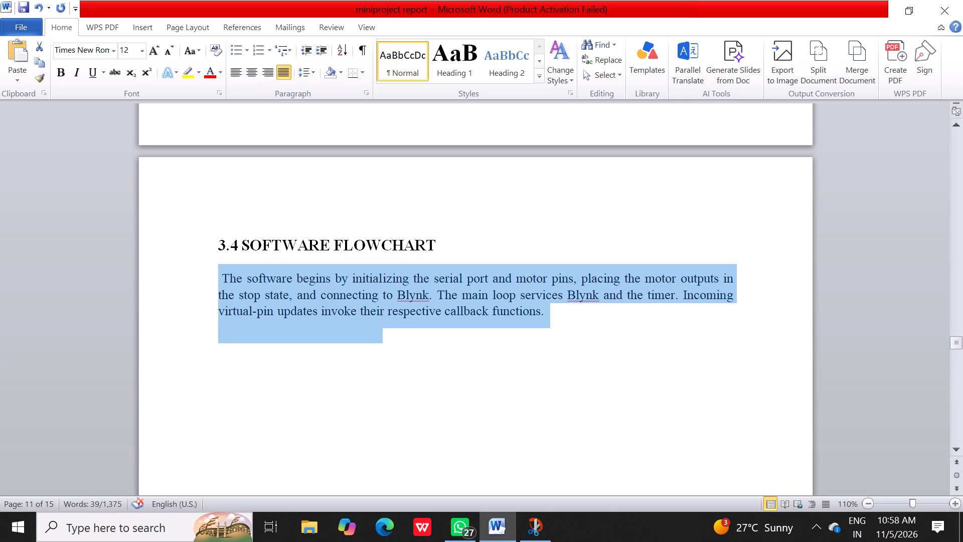
pyautogui.click(290, 358)
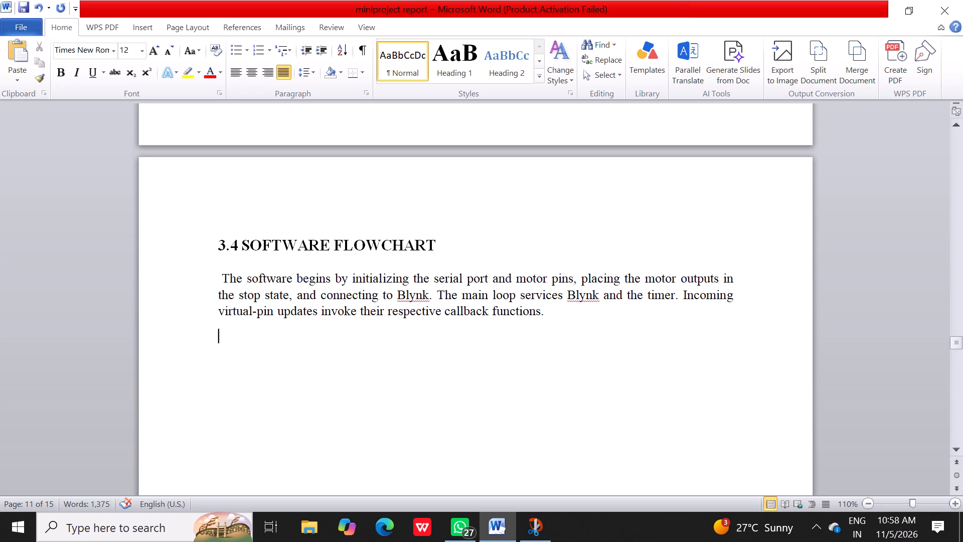
pyautogui.scroll(-4, 347, 331)
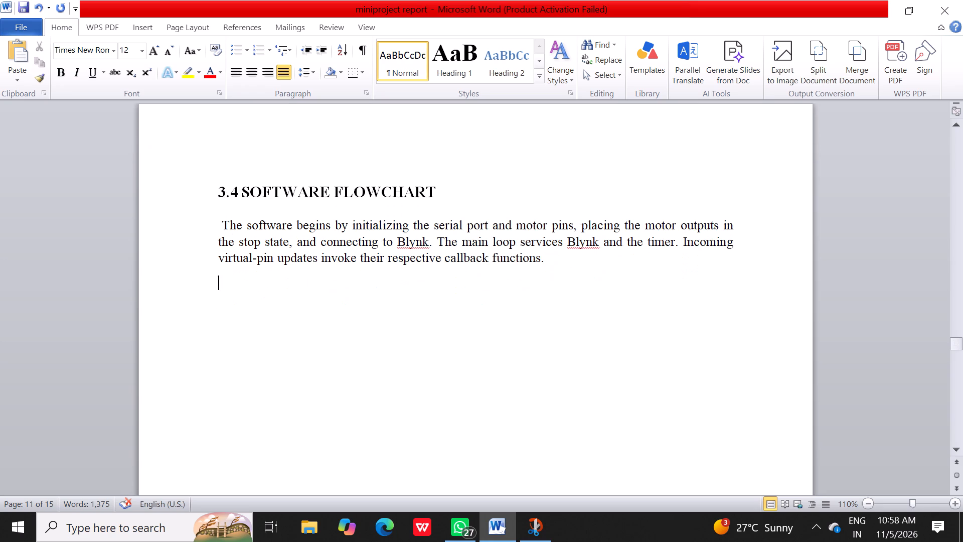
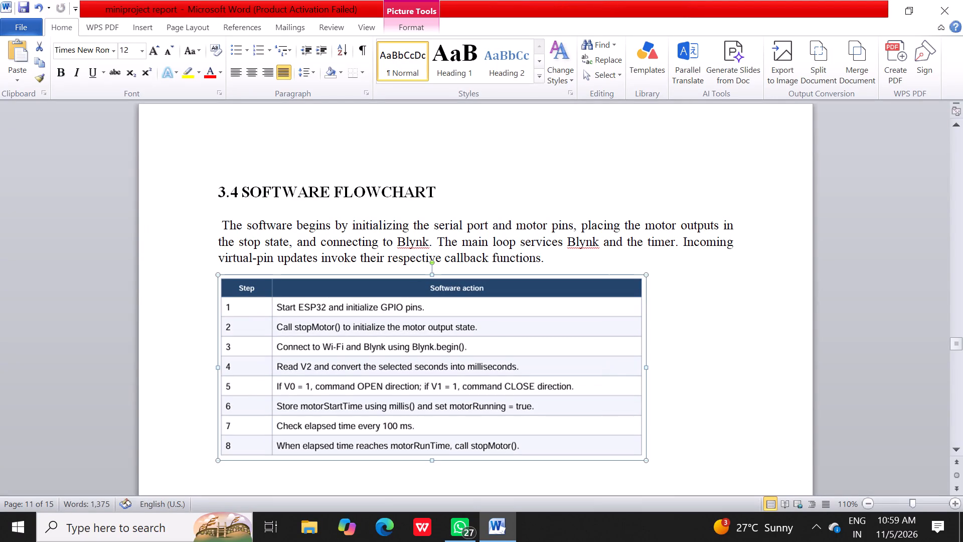
# Center the Step/Software action table picture below the "3.4 SOFTWARE FLOWCHART" paragraph.
pyautogui.click(251, 74)
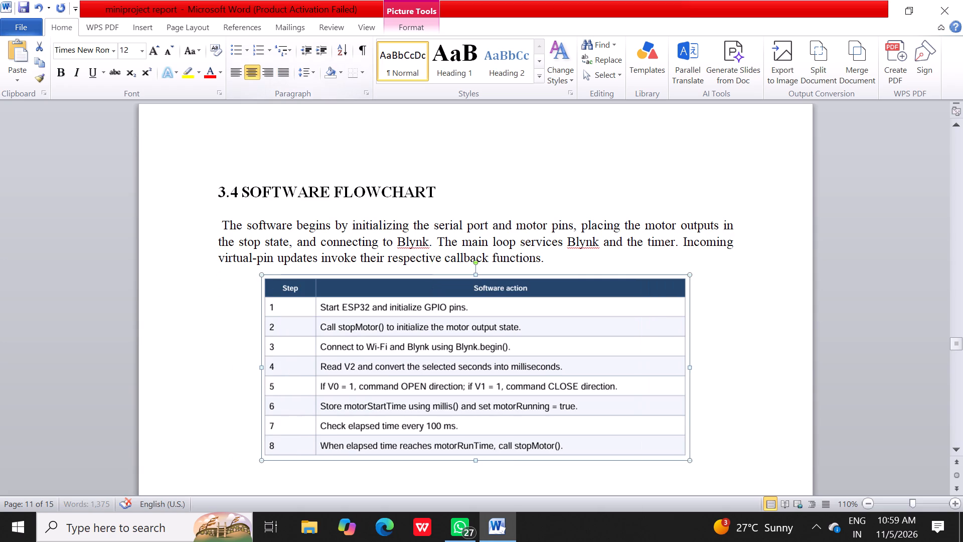
pyautogui.click(239, 332)
pyautogui.scroll(-10, 404, 475)
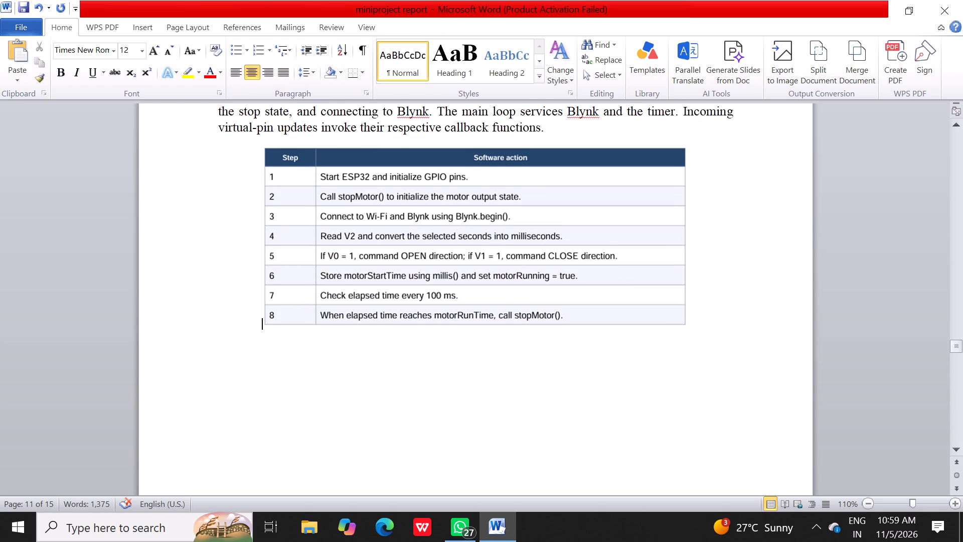
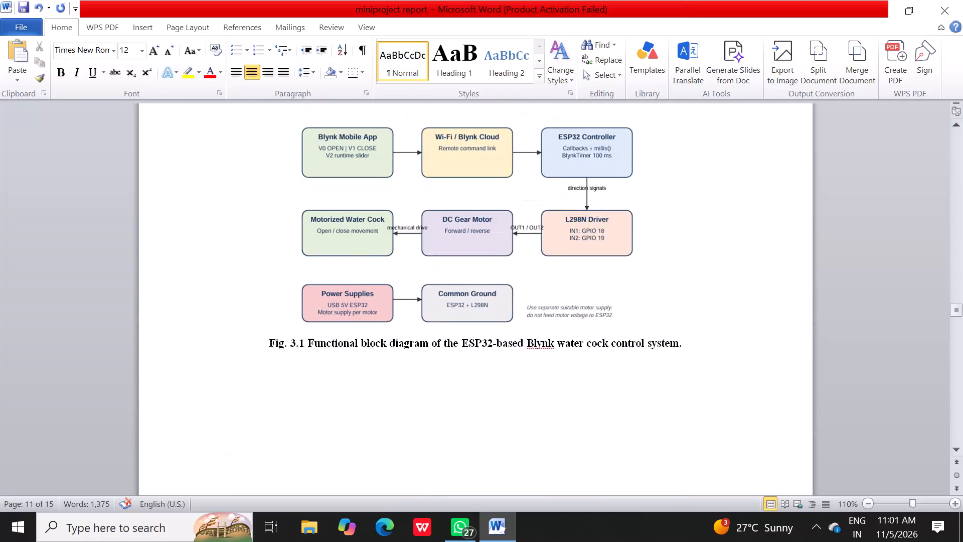
# Review the layout of figures, captions and tables from the Fig. 3.1 block diagram through section 3.4 SOFTWARE FLOWCHART.
pyautogui.scroll(-20, 445, 309)
pyautogui.scroll(-3, 445, 309)
pyautogui.scroll(4, 445, 309)
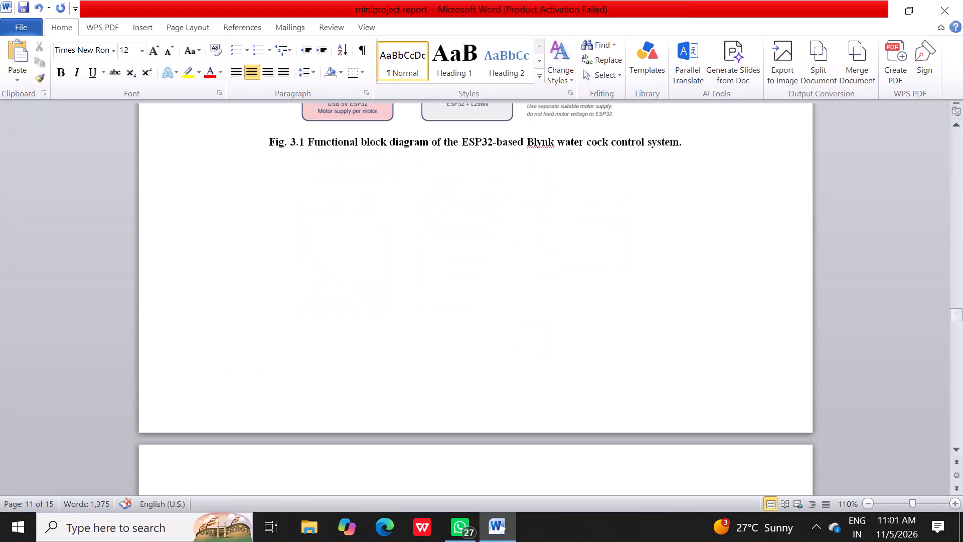
pyautogui.scroll(-20, 445, 309)
pyautogui.scroll(-3, 445, 309)
pyautogui.scroll(-20, 445, 309)
pyautogui.scroll(-9, 445, 309)
pyautogui.scroll(-20, 445, 309)
pyautogui.scroll(-4, 445, 309)
pyautogui.scroll(-20, 445, 309)
pyautogui.scroll(-6, 445, 309)
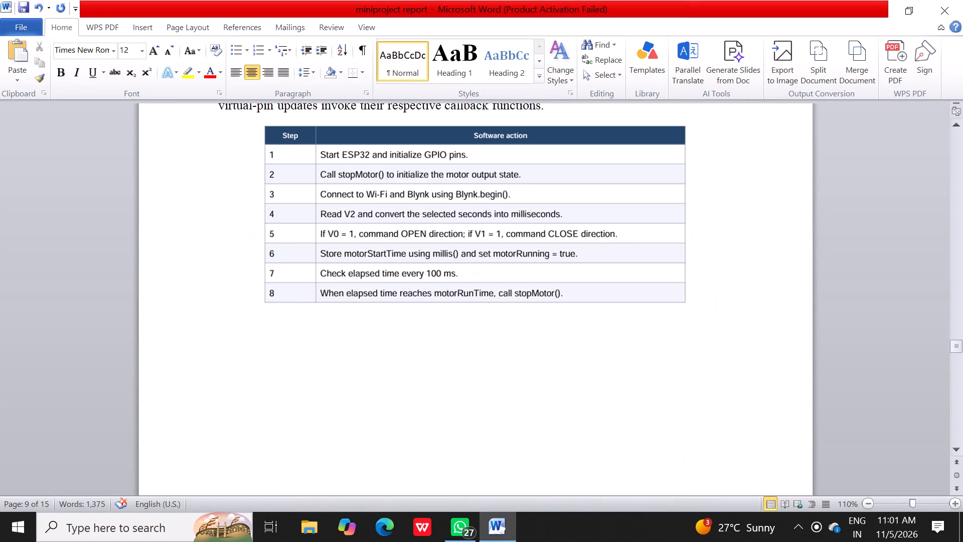
pyautogui.scroll(-17, 445, 309)
pyautogui.scroll(-18, 445, 309)
pyautogui.scroll(20, 445, 309)
pyautogui.scroll(20, 445, 309)
pyautogui.scroll(11, 445, 309)
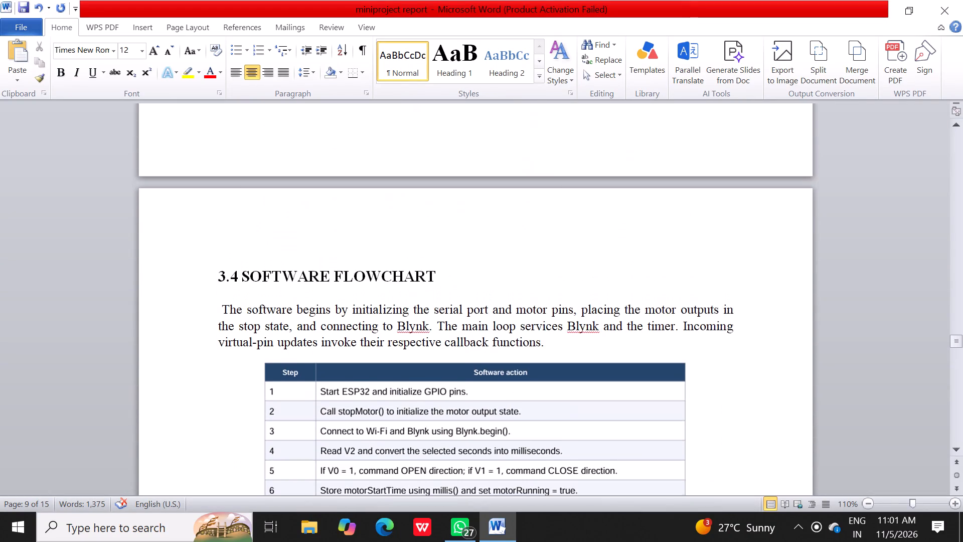
pyautogui.scroll(-8, 445, 309)
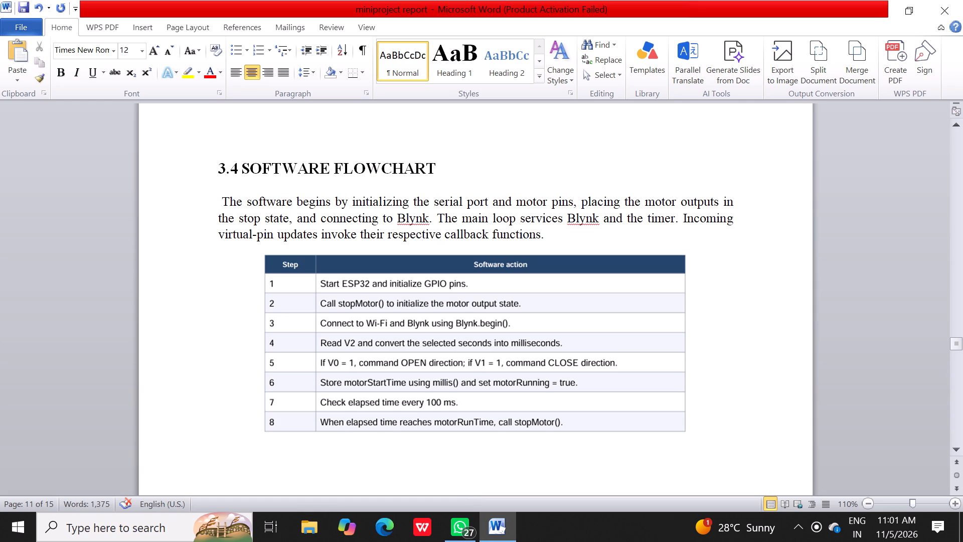
pyautogui.scroll(20, 271, 231)
pyautogui.scroll(9, 271, 231)
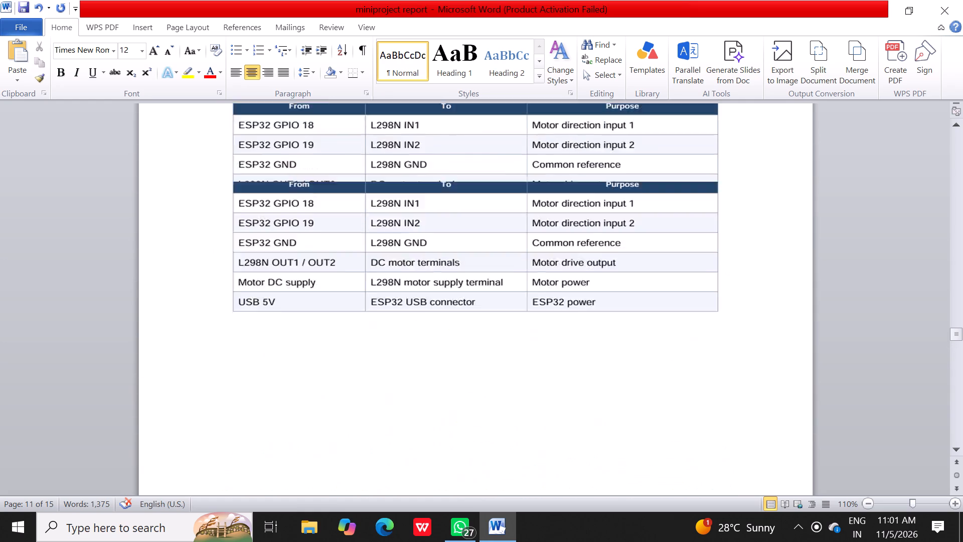
pyautogui.scroll(20, 271, 231)
pyautogui.scroll(17, 271, 231)
pyautogui.scroll(6, 271, 231)
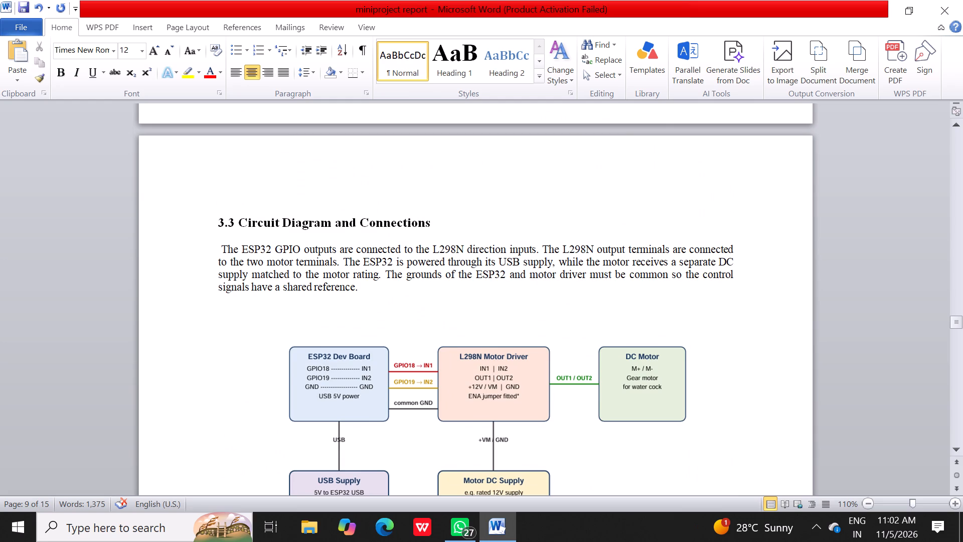
pyautogui.scroll(20, 271, 231)
pyautogui.scroll(19, 271, 231)
pyautogui.scroll(-20, 271, 231)
pyautogui.scroll(-12, 271, 231)
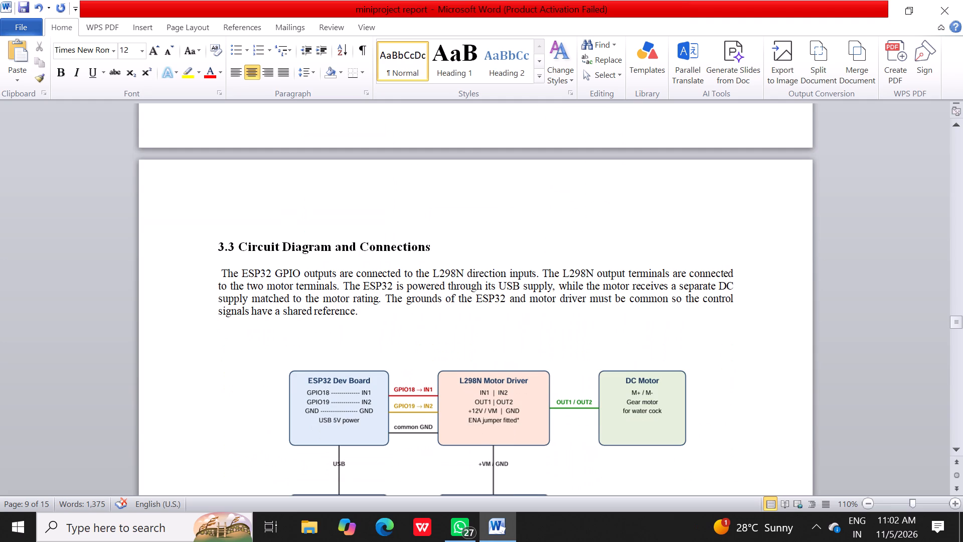
pyautogui.scroll(-8, 271, 231)
pyautogui.scroll(1, 271, 231)
pyautogui.scroll(-2, 271, 231)
pyautogui.hscroll(3, 271, 231)
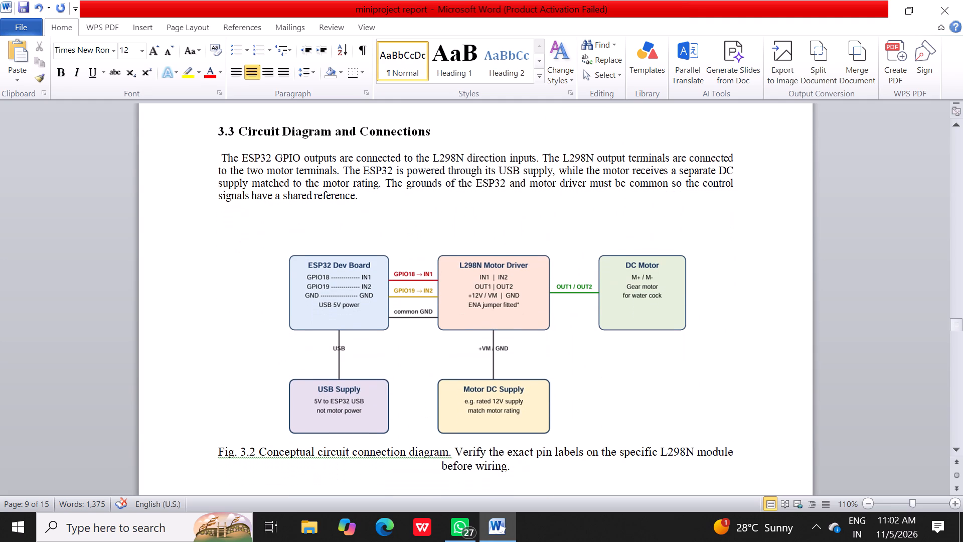
pyautogui.hscroll(4, 271, 231)
pyautogui.scroll(-20, 271, 231)
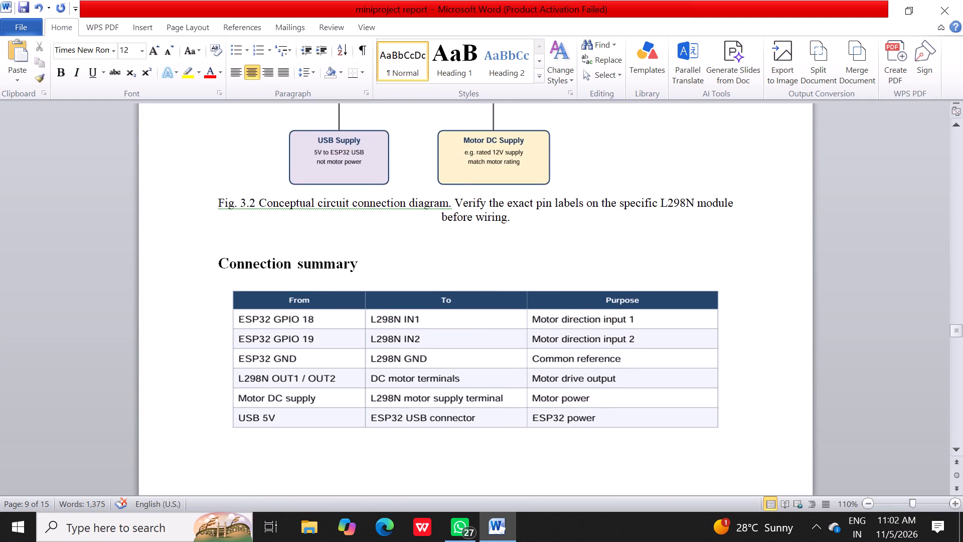
# Add a new centered line directly below the Step/Software action table picture in section 3.4.
pyautogui.scroll(-7, 271, 231)
pyautogui.scroll(-20, 271, 231)
pyautogui.scroll(-20, 271, 231)
pyautogui.scroll(-20, 271, 231)
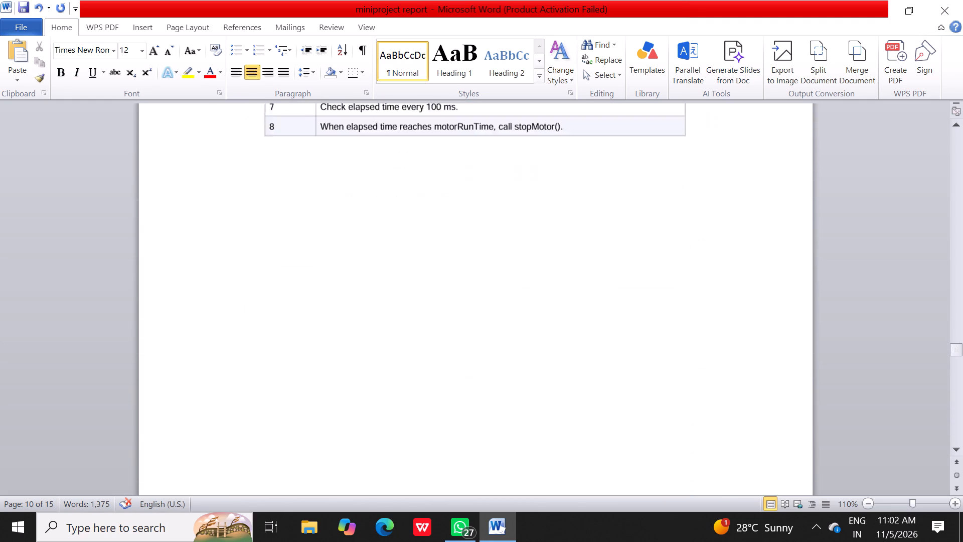
pyautogui.scroll(-19, 271, 231)
pyautogui.scroll(20, 271, 231)
pyautogui.scroll(6, 271, 231)
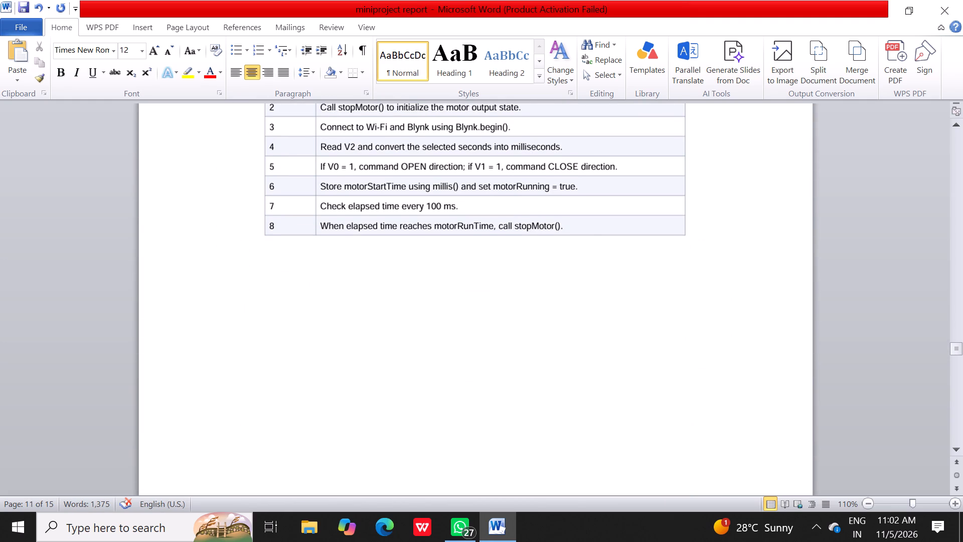
pyautogui.click(697, 232)
pyautogui.press('Return')
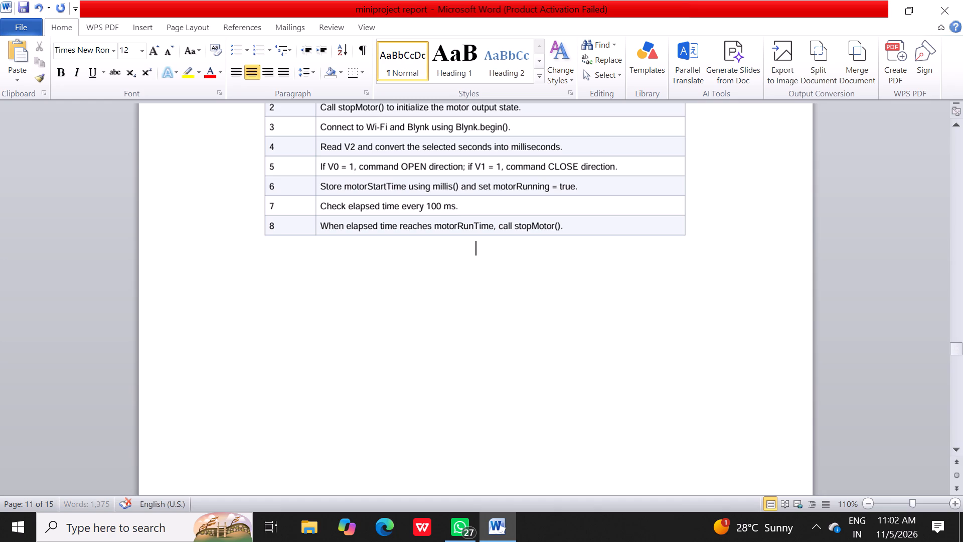
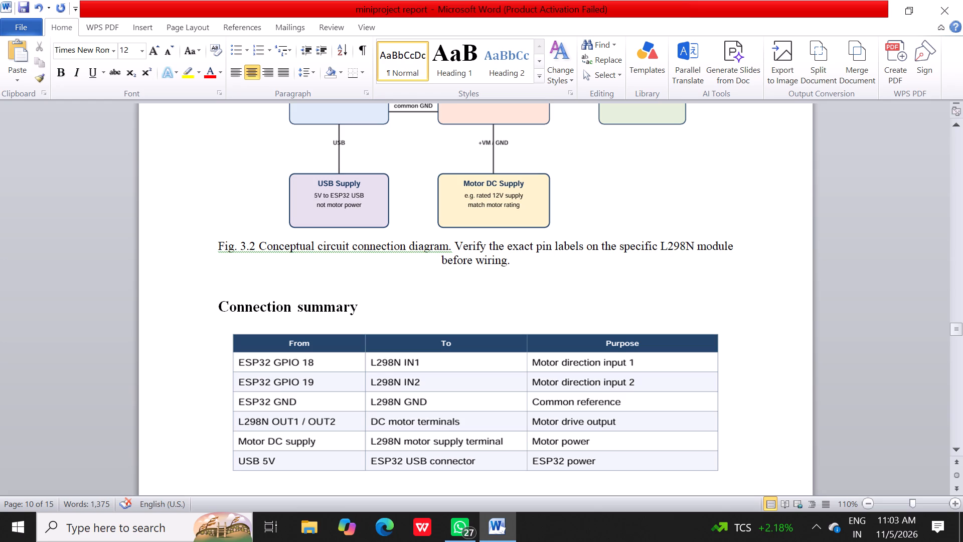
# Save the miniproject report.
pyautogui.scroll(17, 485, 361)
pyautogui.scroll(20, 485, 361)
pyautogui.scroll(12, 485, 361)
pyautogui.click(485, 361)
pyautogui.scroll(20, 485, 361)
pyautogui.scroll(20, 485, 361)
pyautogui.scroll(20, 485, 361)
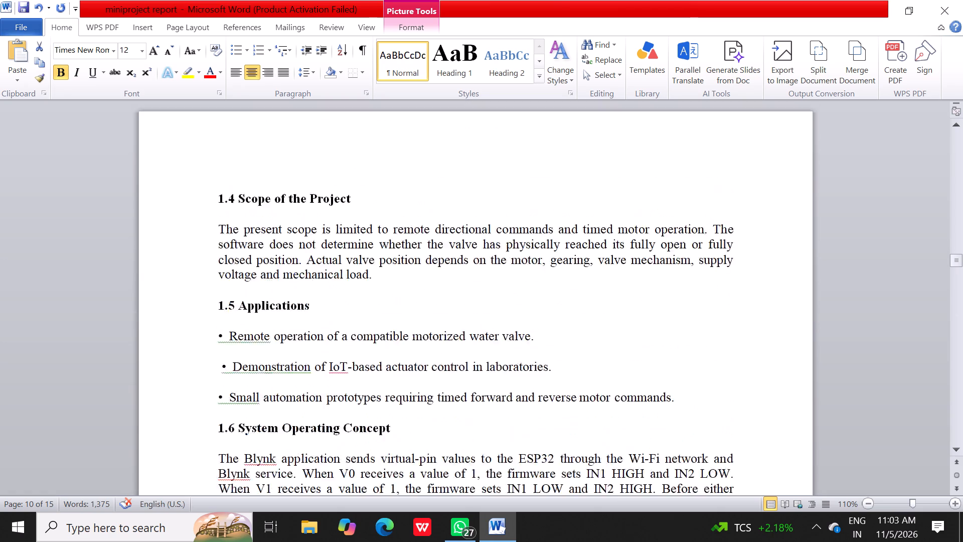
pyautogui.scroll(8, 485, 361)
pyautogui.hotkey('ctrl', 's')
pyautogui.hotkey('ctrl', 's')
pyautogui.hotkey('ctrl', 's')
pyautogui.hotkey('ctrl', 's')
pyautogui.hotkey('ctrl', 's')
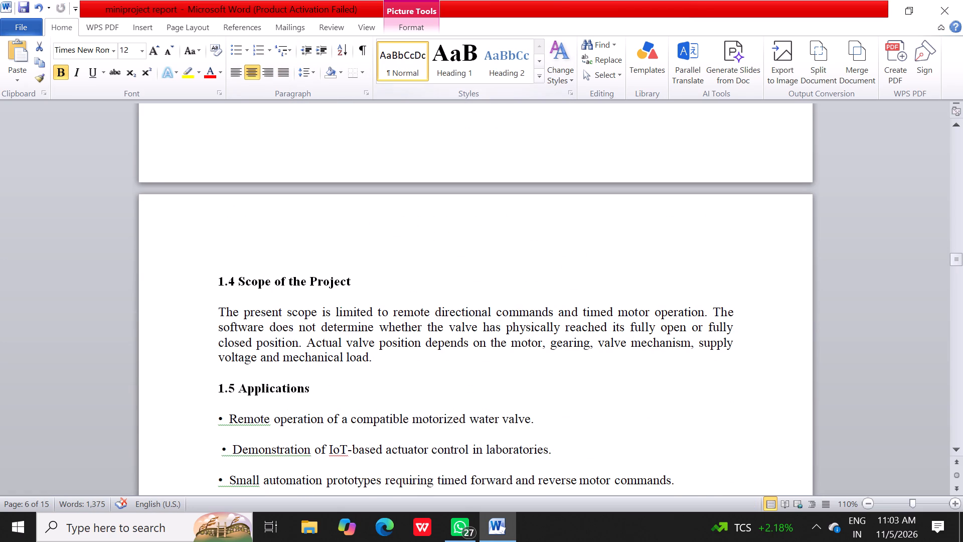
# Review the front matter pages of the report: title page, DECLARATION, ACKNOWLEDGEMENT and Contents.
pyautogui.scroll(20, 392, 372)
pyautogui.scroll(20, 392, 372)
pyautogui.scroll(20, 392, 372)
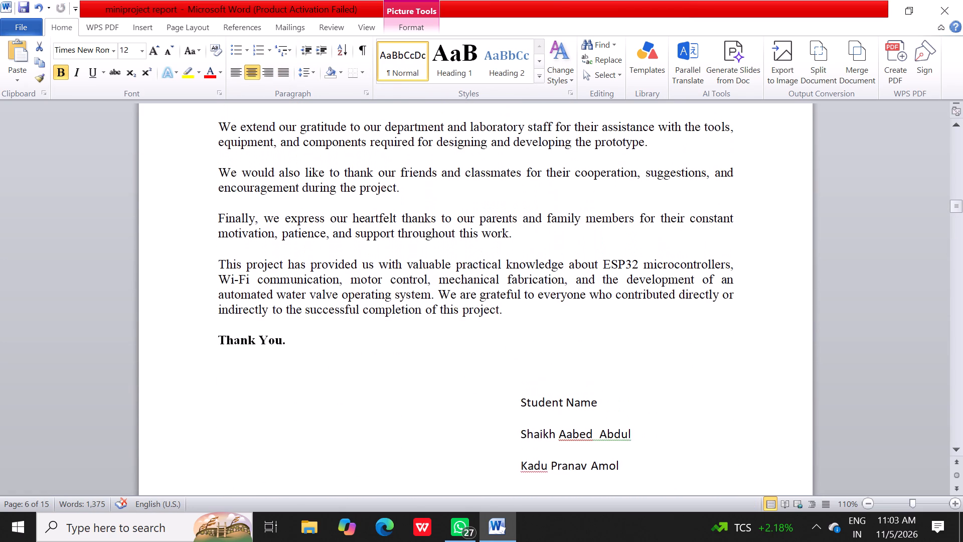
pyautogui.scroll(-20, 392, 372)
pyautogui.scroll(-13, 392, 372)
pyautogui.scroll(20, 392, 372)
pyautogui.scroll(2, 392, 372)
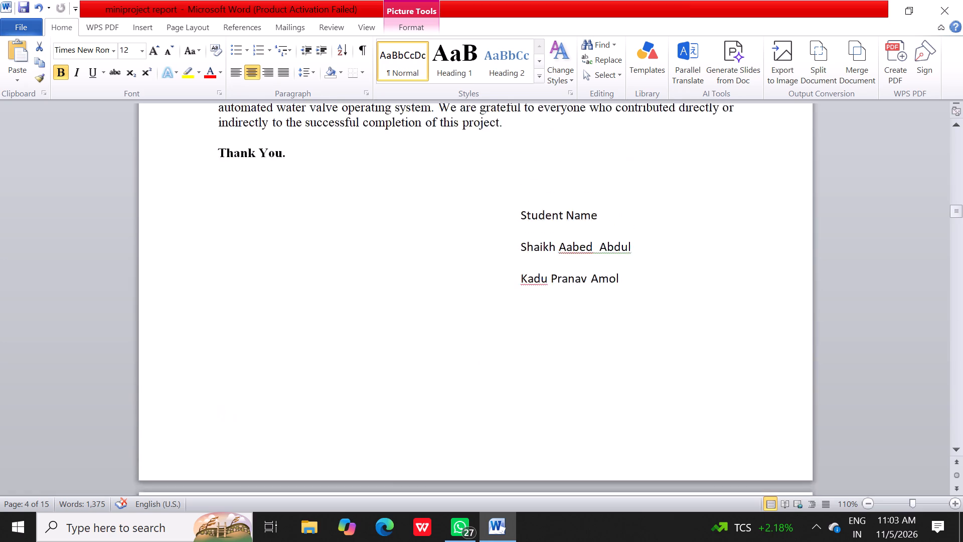
pyautogui.scroll(20, 392, 372)
pyautogui.scroll(20, 392, 372)
pyautogui.scroll(19, 392, 372)
pyautogui.scroll(-19, 392, 372)
pyautogui.scroll(-2, 392, 372)
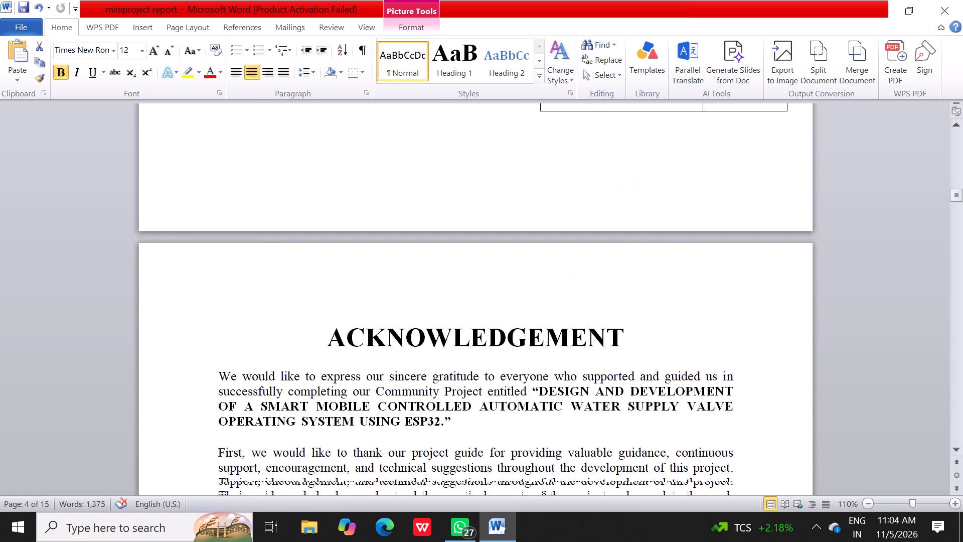
pyautogui.scroll(-5, 392, 372)
pyautogui.scroll(20, 392, 372)
pyautogui.scroll(20, 392, 372)
pyautogui.scroll(20, 392, 372)
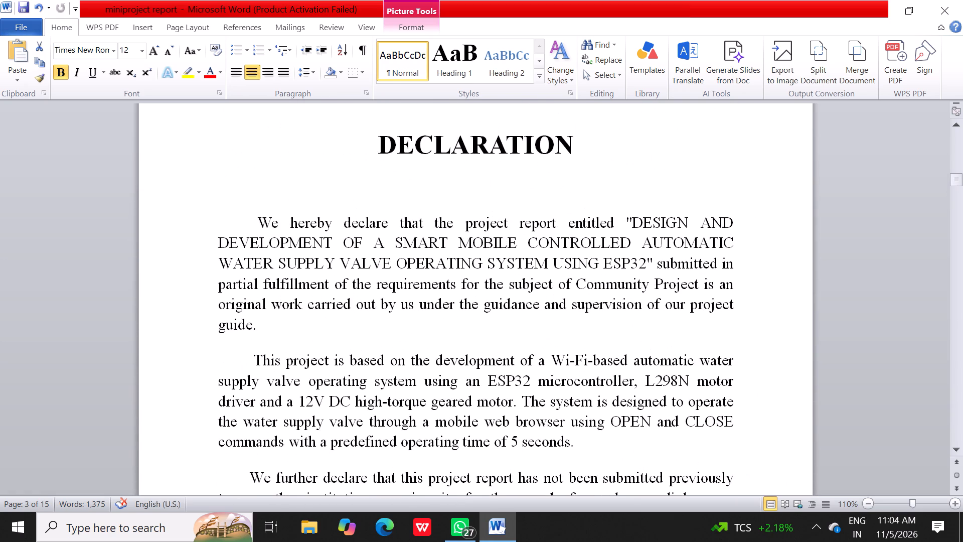
pyautogui.scroll(20, 392, 372)
pyautogui.scroll(20, 392, 372)
pyautogui.scroll(20, 392, 372)
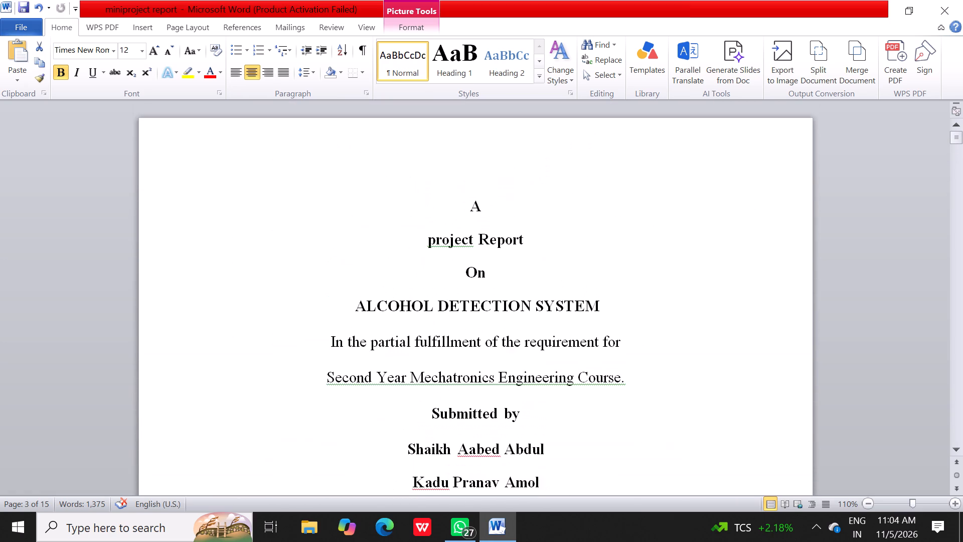
pyautogui.scroll(20, 392, 372)
pyautogui.scroll(2, 392, 372)
pyautogui.scroll(-1, 392, 372)
pyautogui.scroll(-20, 392, 372)
pyautogui.scroll(-20, 392, 372)
pyautogui.scroll(-20, 392, 372)
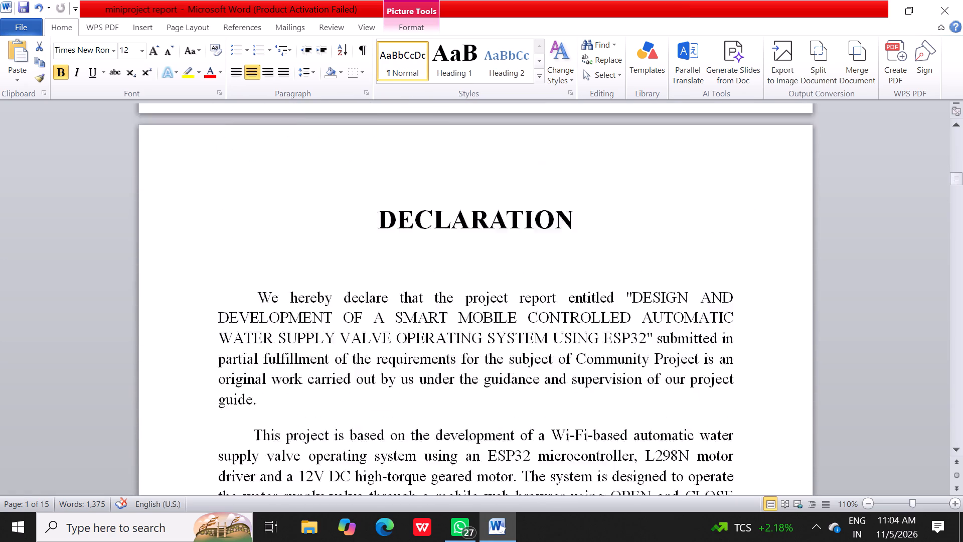
pyautogui.scroll(-20, 392, 372)
pyautogui.scroll(-20, 392, 372)
pyautogui.scroll(-20, 392, 372)
pyautogui.scroll(6, 392, 372)
pyautogui.scroll(-20, 392, 372)
pyautogui.scroll(-20, 392, 372)
pyautogui.scroll(-20, 392, 372)
pyautogui.scroll(11, 392, 372)
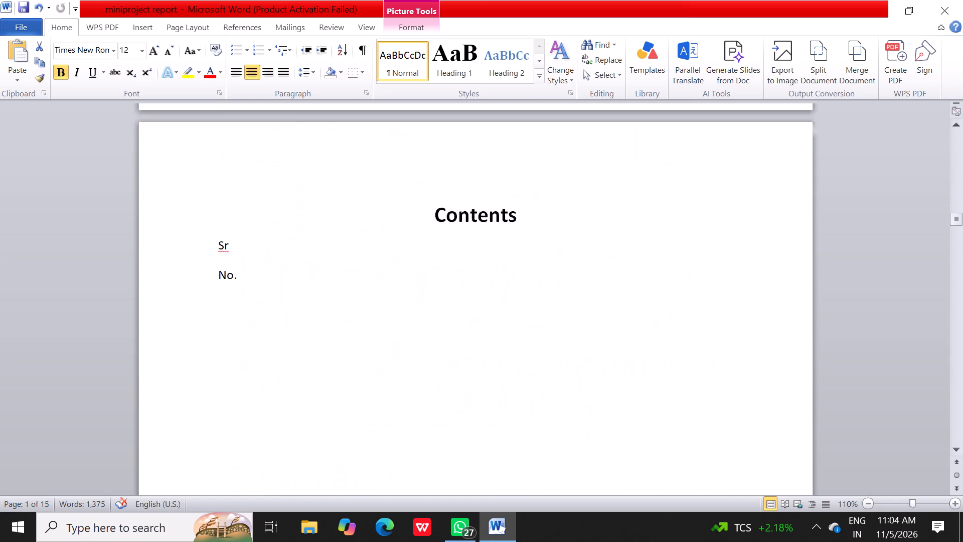
pyautogui.scroll(3, 392, 372)
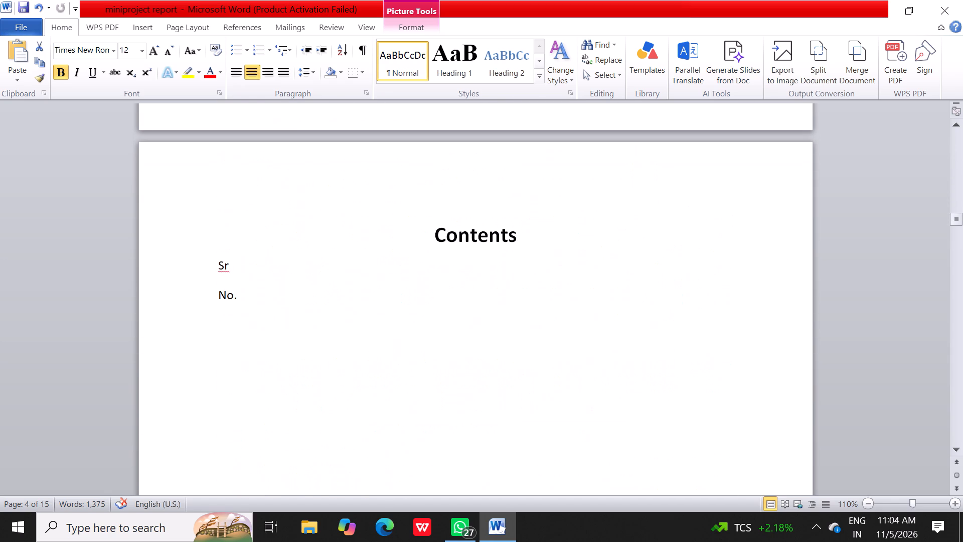
pyautogui.scroll(20, 392, 372)
pyautogui.scroll(20, 392, 372)
pyautogui.scroll(20, 392, 372)
pyautogui.scroll(-20, 392, 372)
pyautogui.scroll(-20, 392, 372)
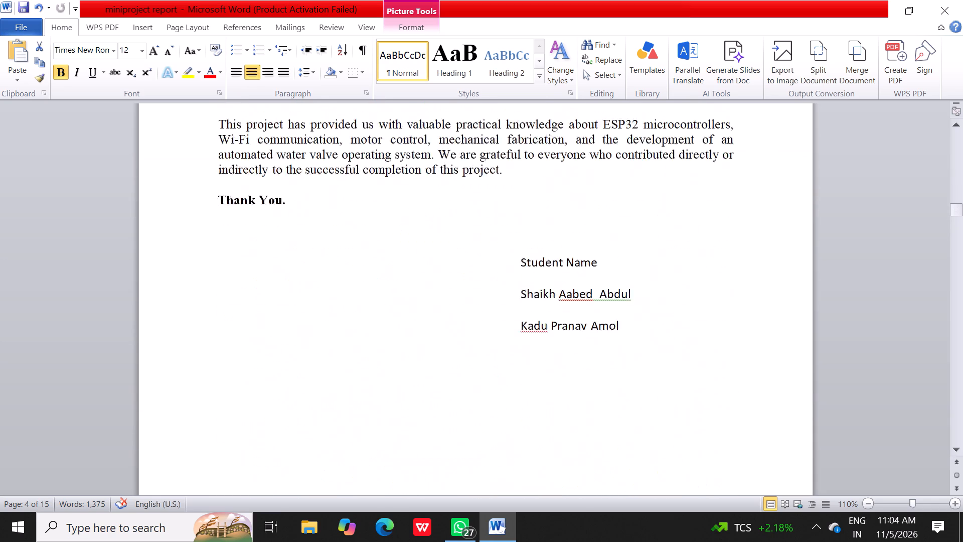
pyautogui.scroll(-20, 392, 372)
pyautogui.scroll(-17, 392, 372)
pyautogui.scroll(20, 392, 372)
pyautogui.scroll(20, 392, 372)
pyautogui.scroll(20, 392, 372)
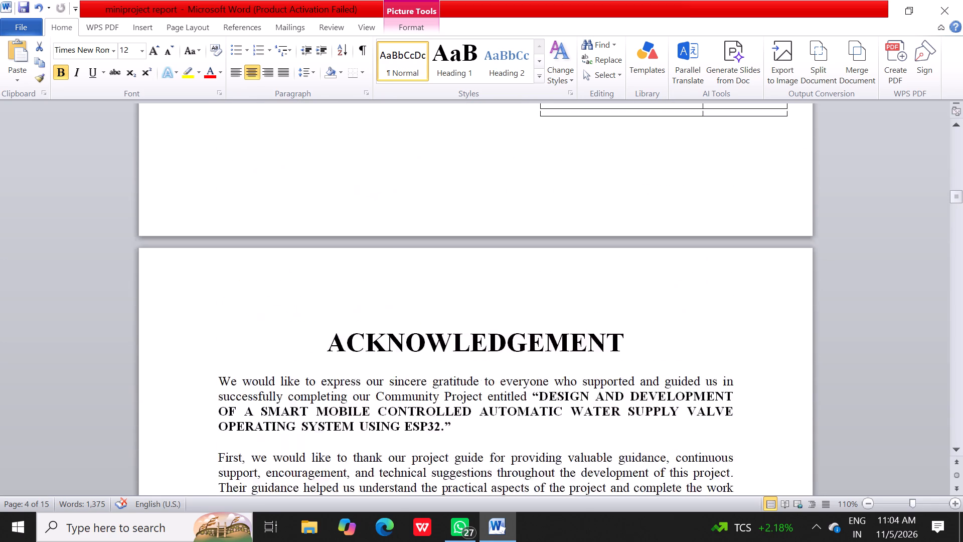
pyautogui.scroll(20, 392, 372)
pyautogui.scroll(20, 392, 372)
pyautogui.scroll(20, 392, 372)
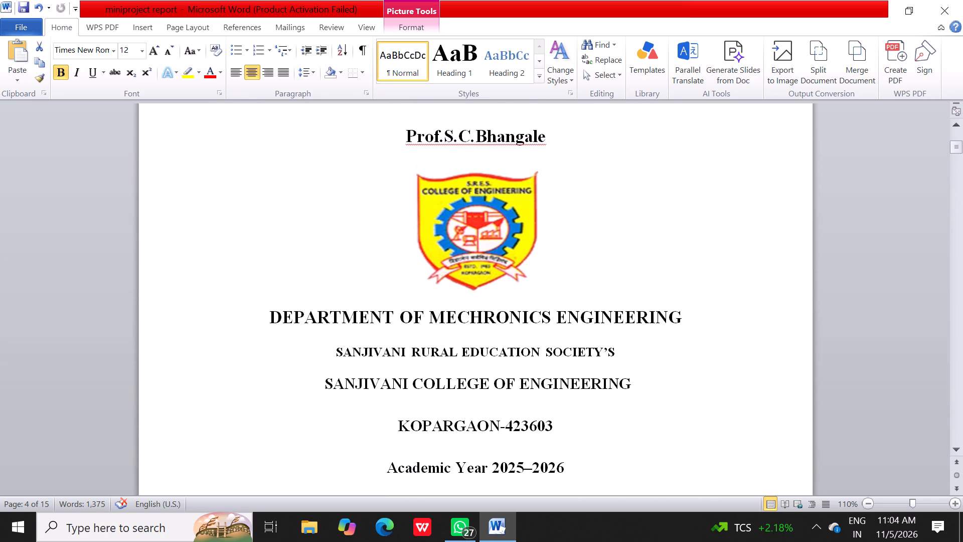
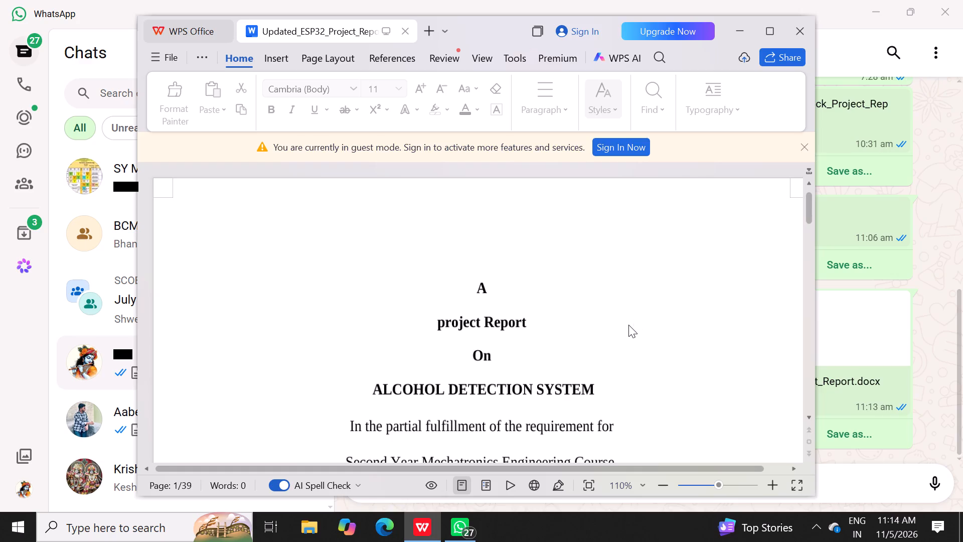
# Examine the opening pages of Updated_ESP32_Project_Report, including the ALCOHOL DETECTION SYSTEM title page with the college logo and department details.
pyautogui.scroll(-13, 623, 300)
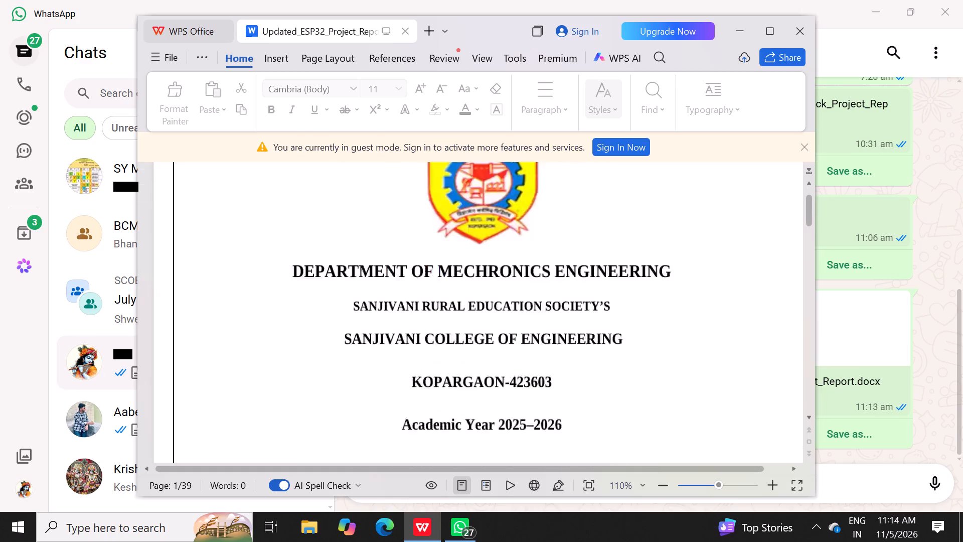
pyautogui.scroll(-5, 623, 300)
pyautogui.scroll(12, 623, 300)
pyautogui.scroll(-5, 623, 300)
pyautogui.scroll(3, 623, 300)
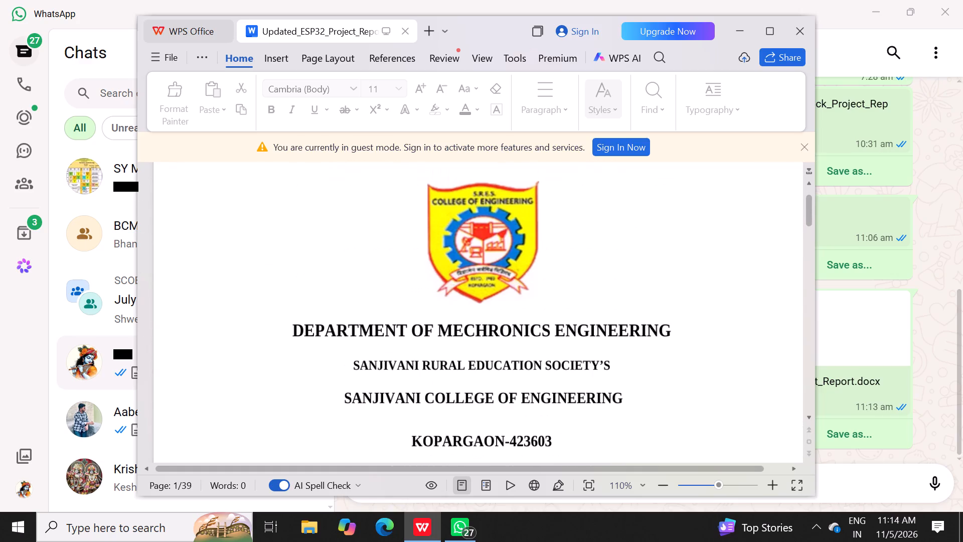
pyautogui.scroll(-5, 623, 300)
pyautogui.scroll(2, 623, 300)
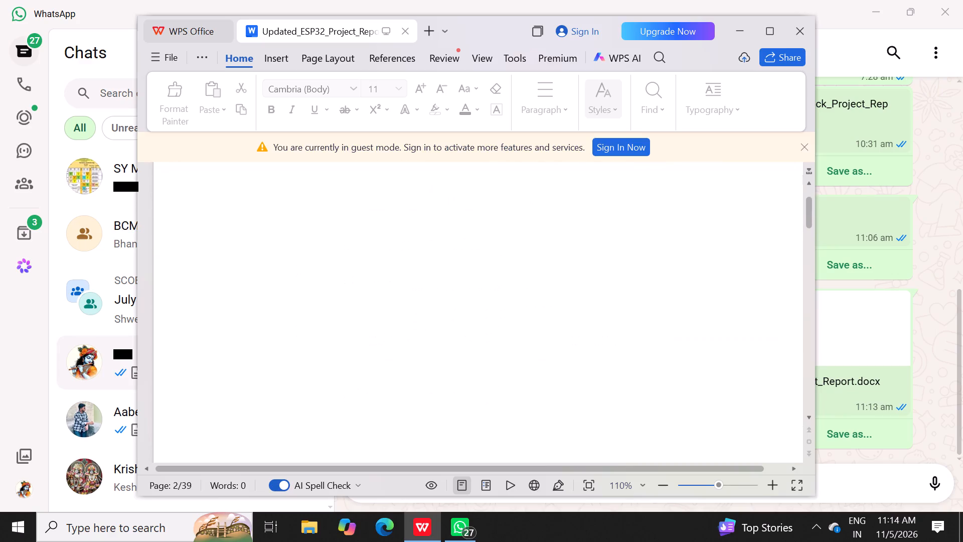
pyautogui.scroll(5, 623, 300)
pyautogui.scroll(-8, 623, 300)
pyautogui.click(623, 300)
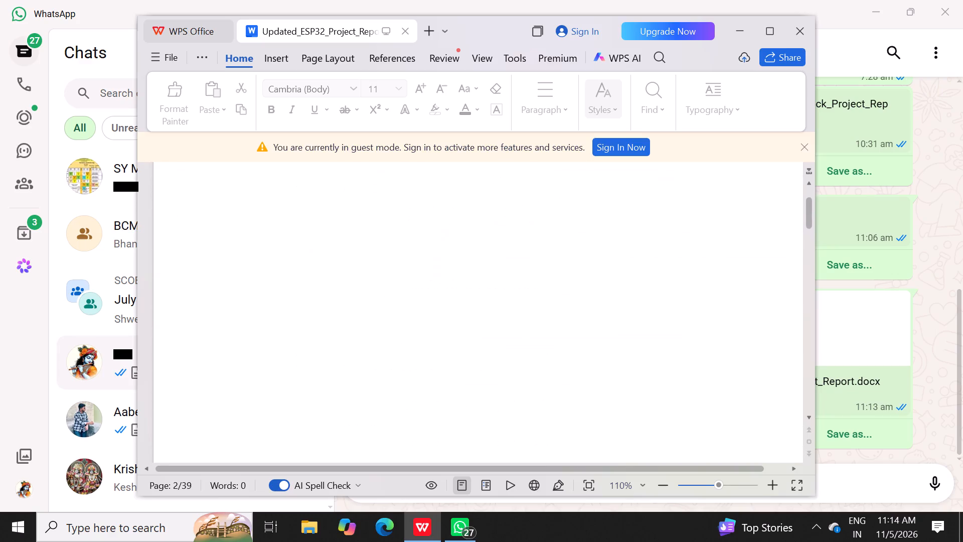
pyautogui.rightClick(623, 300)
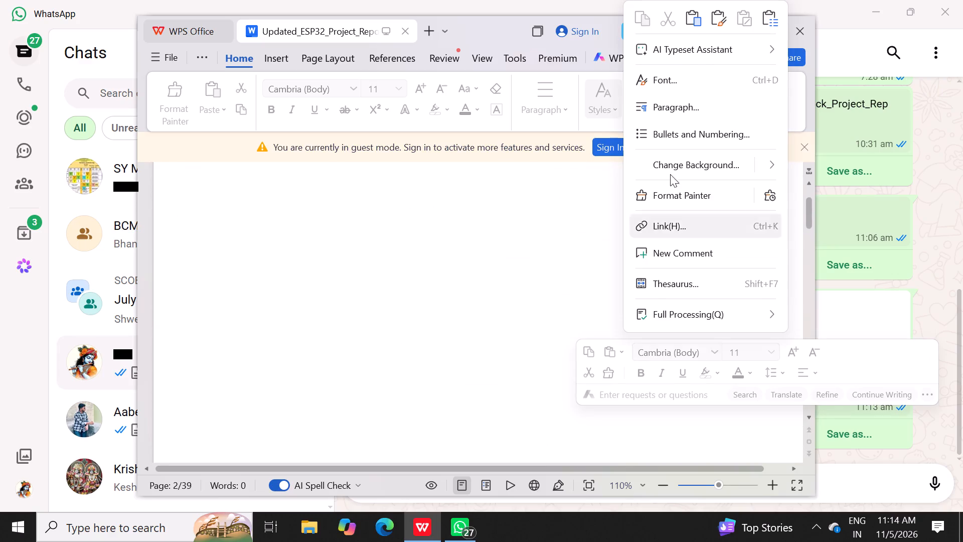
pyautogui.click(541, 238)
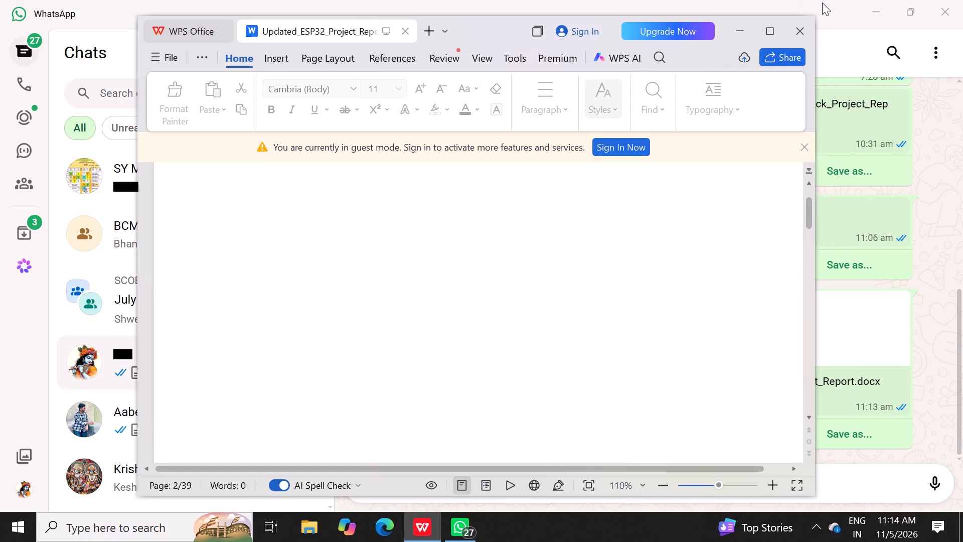
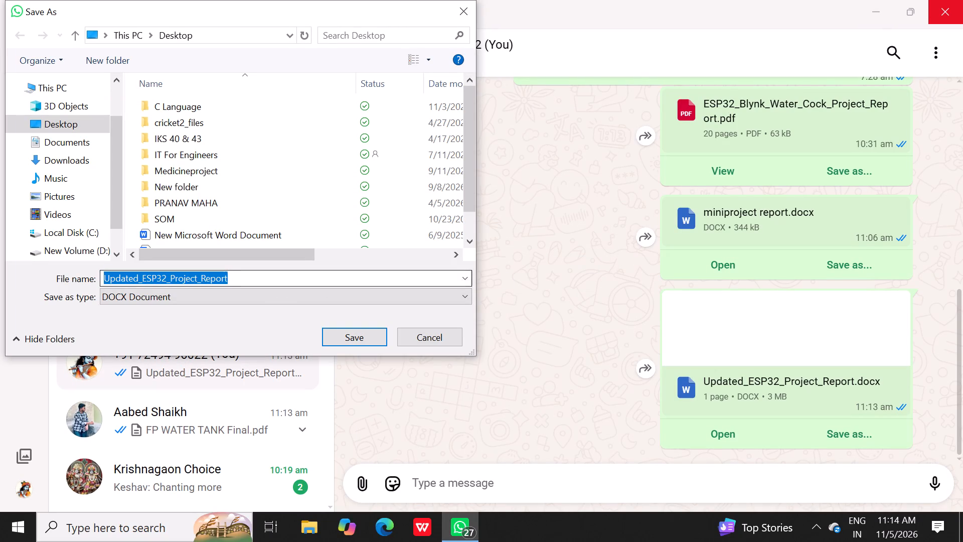
pyautogui.click(371, 272)
pyautogui.click(370, 278)
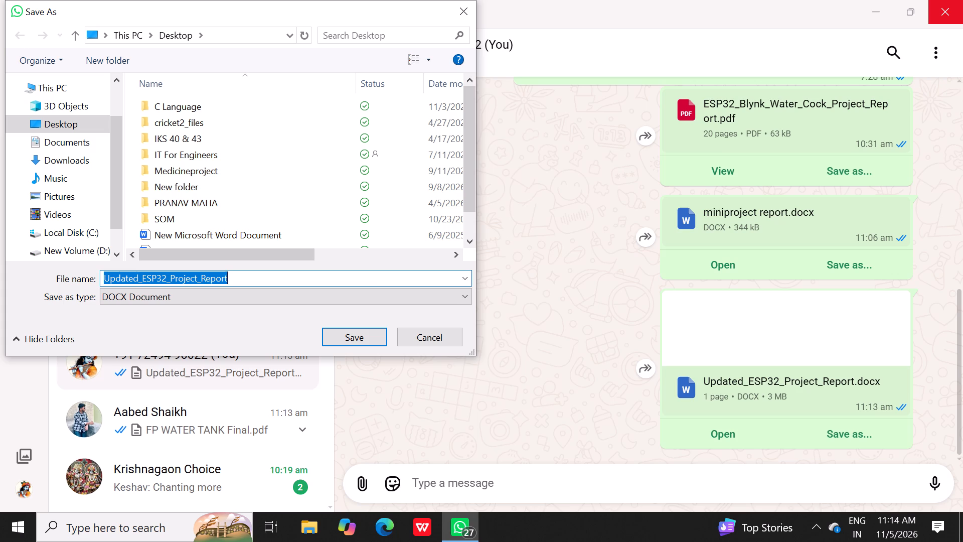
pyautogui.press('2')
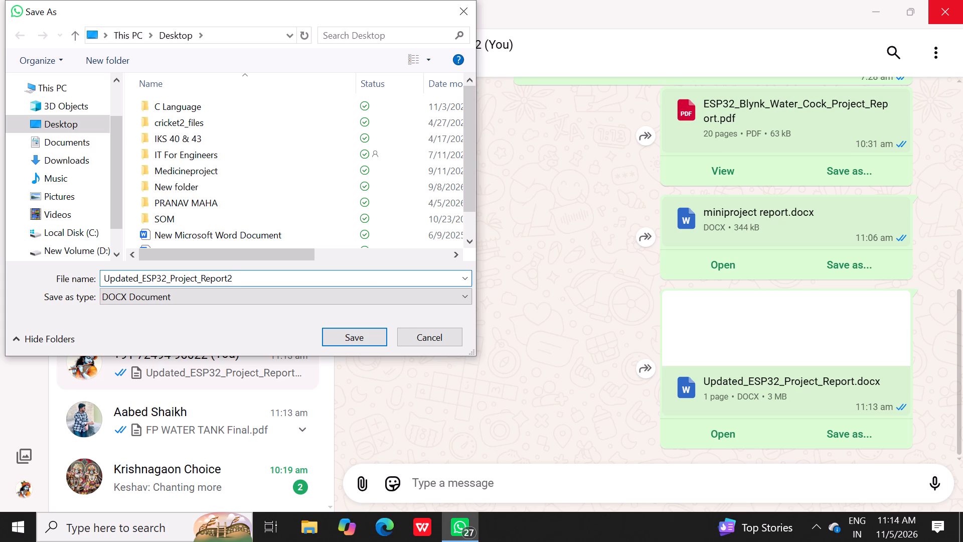
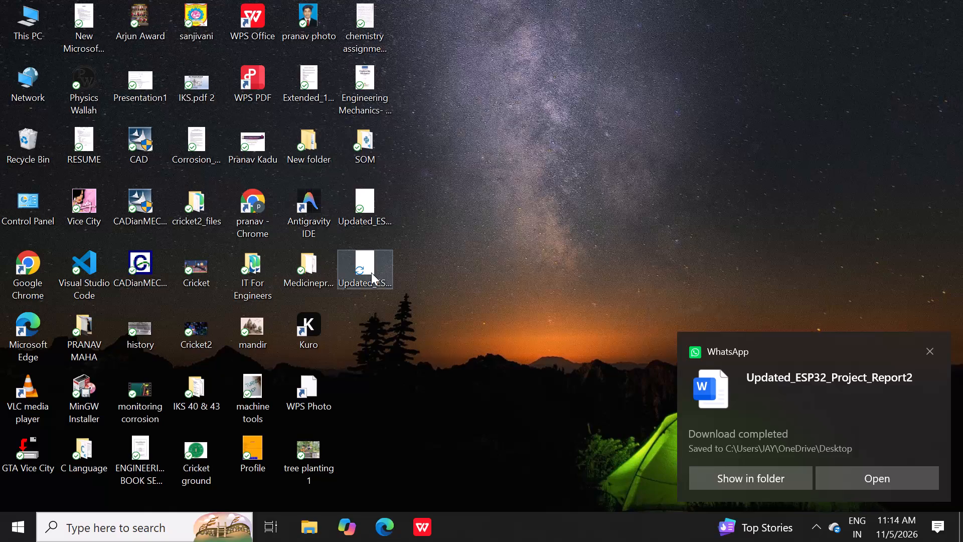
# Open the downloaded Updated_ESP32_Project_Report2 file from the desktop in Microsoft Word and dismiss the activation wizard.
pyautogui.rightClick(371, 273)
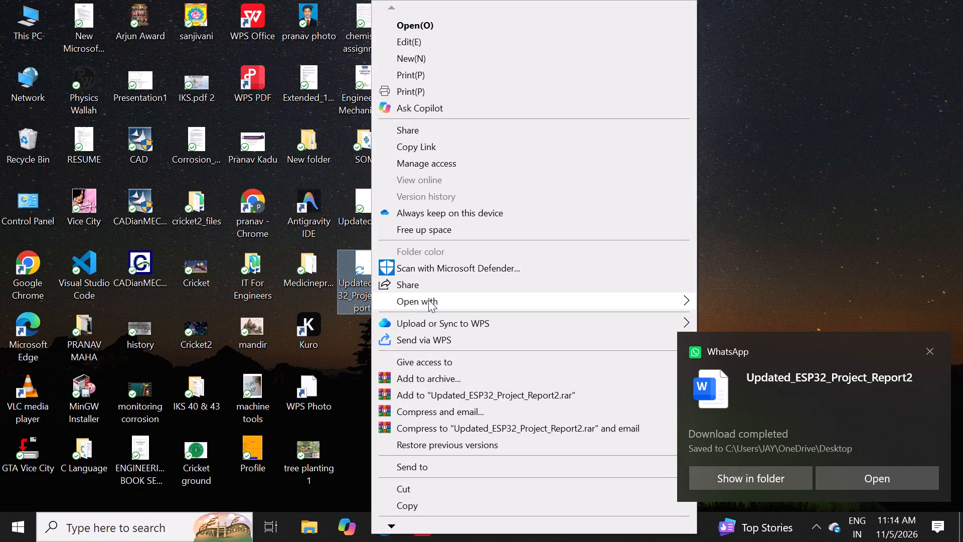
pyautogui.click(428, 300)
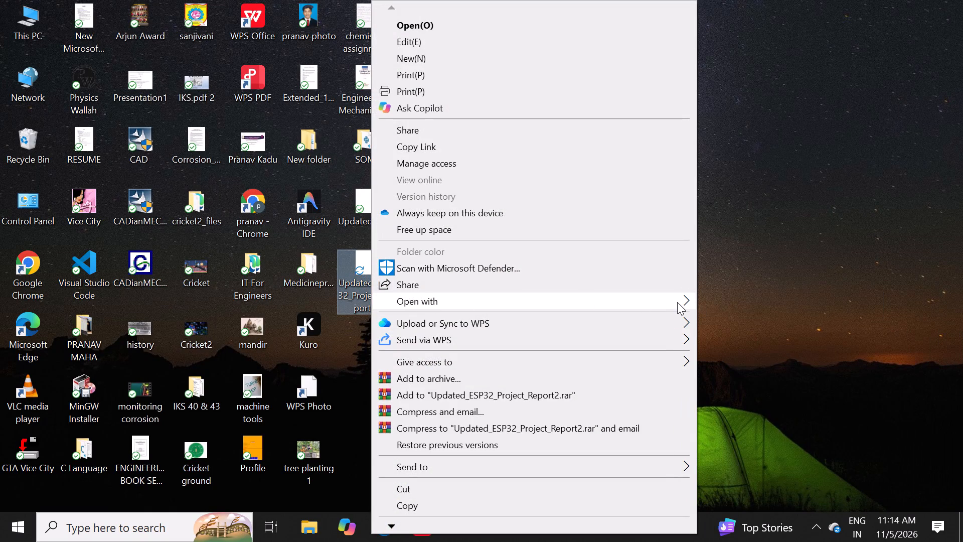
pyautogui.click(679, 302)
pyautogui.click(741, 302)
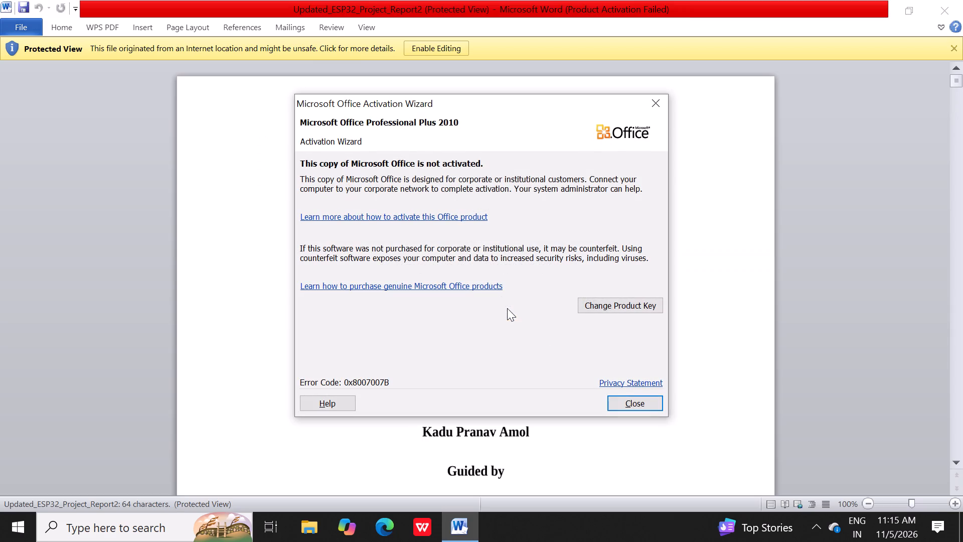
pyautogui.click(650, 401)
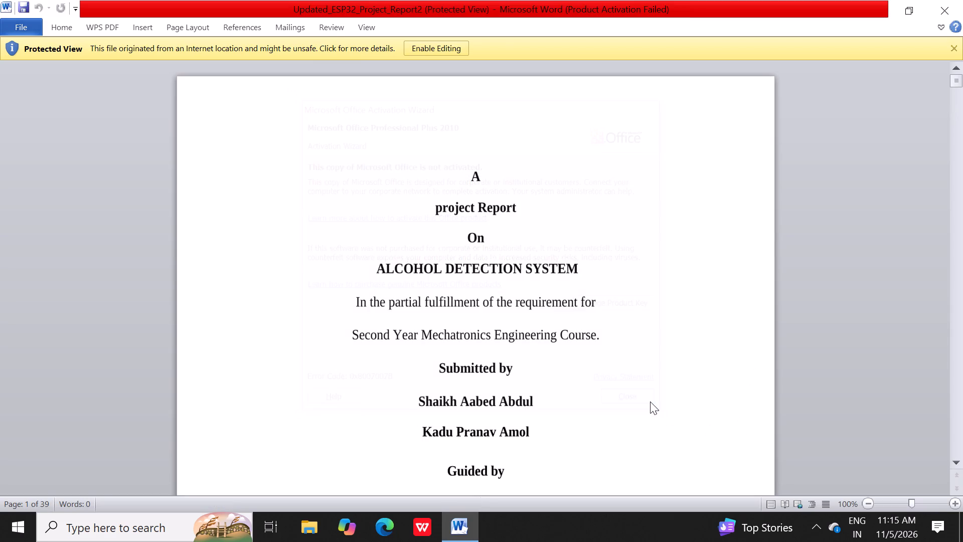
# Enable editing for the protected Updated_ESP32_Project_Report2 document.
pyautogui.scroll(-17, 650, 401)
pyautogui.scroll(-7, 650, 401)
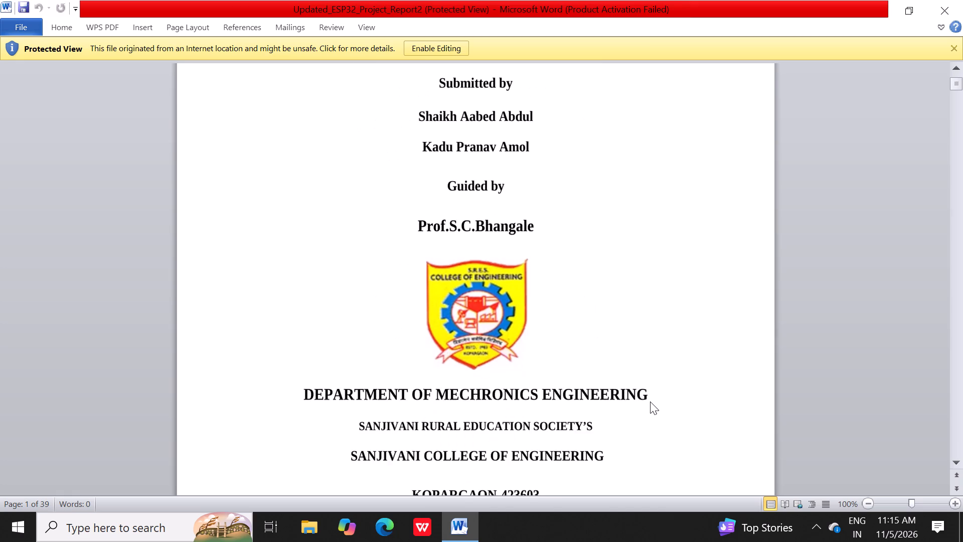
pyautogui.scroll(-20, 650, 401)
pyautogui.scroll(-20, 650, 401)
pyautogui.scroll(-8, 650, 401)
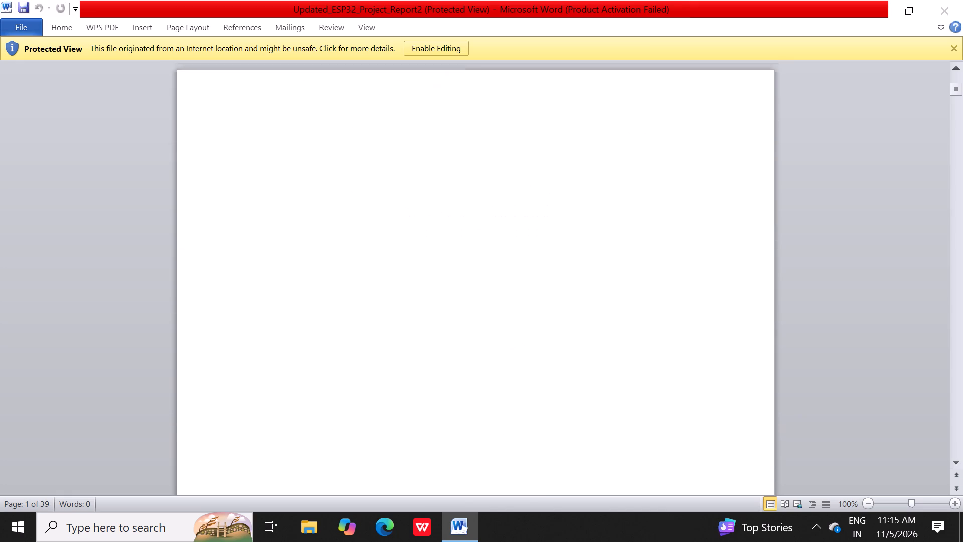
pyautogui.scroll(-19, 650, 401)
pyautogui.click(429, 49)
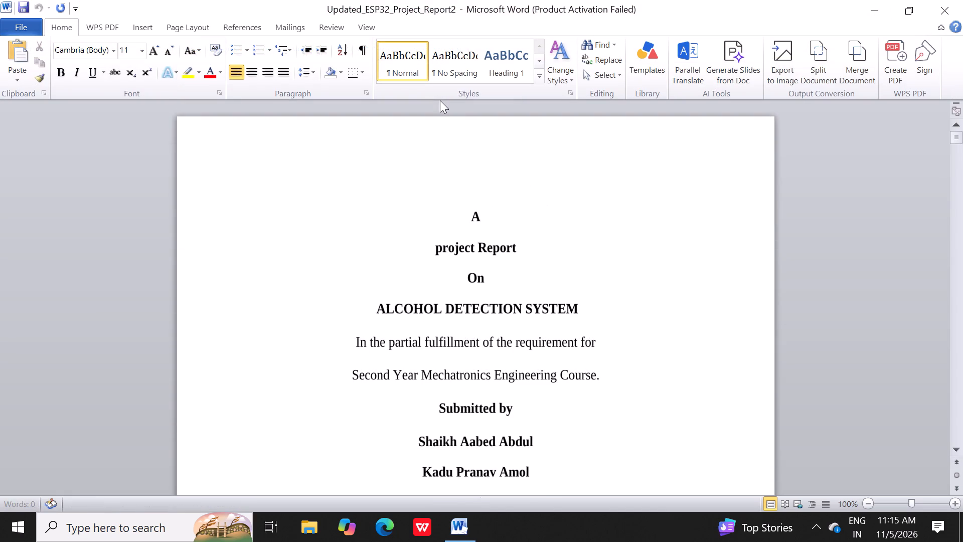
# Look through the title page and the start of the page after it for blank pages.
pyautogui.scroll(-18, 440, 100)
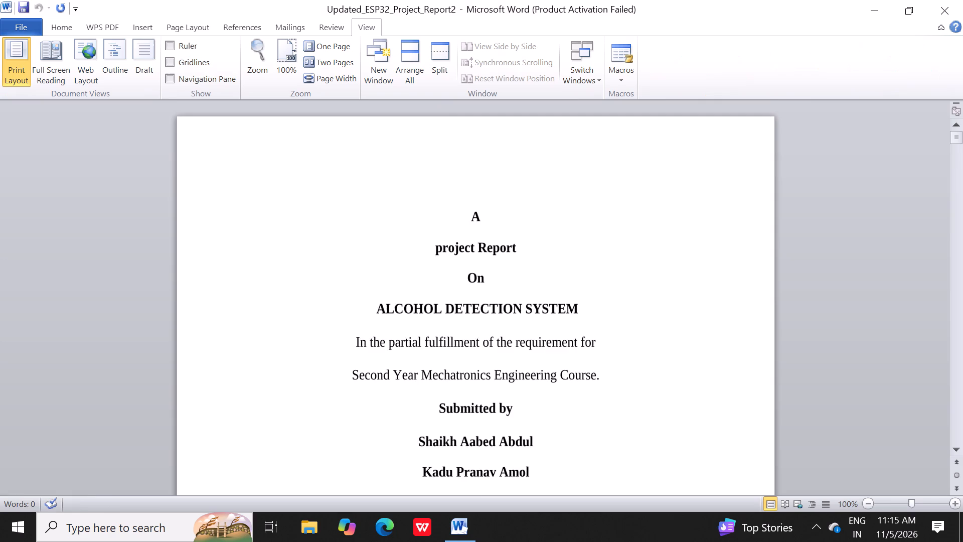
pyautogui.scroll(-10, 457, 180)
pyautogui.scroll(-13, 457, 180)
pyautogui.scroll(-15, 457, 180)
pyautogui.scroll(-6, 457, 180)
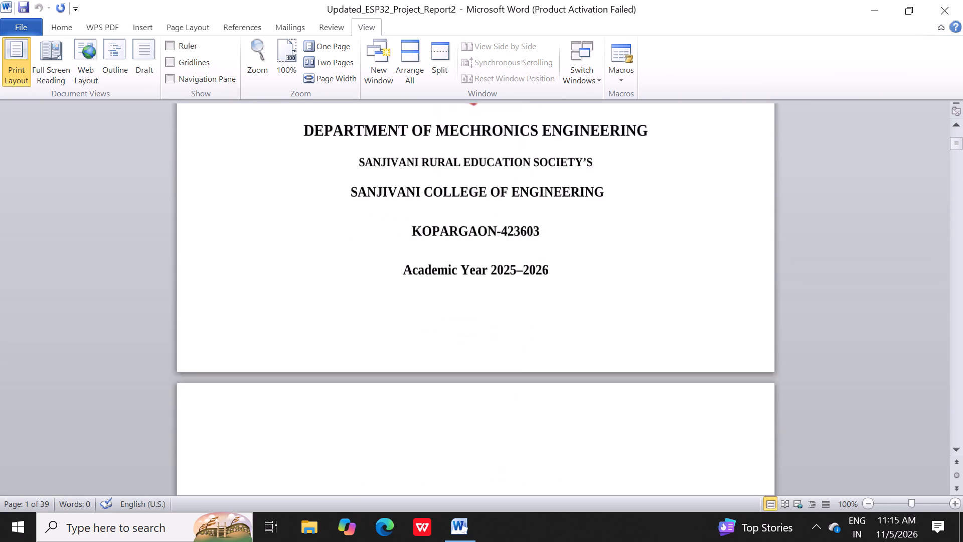
pyautogui.scroll(-19, 457, 180)
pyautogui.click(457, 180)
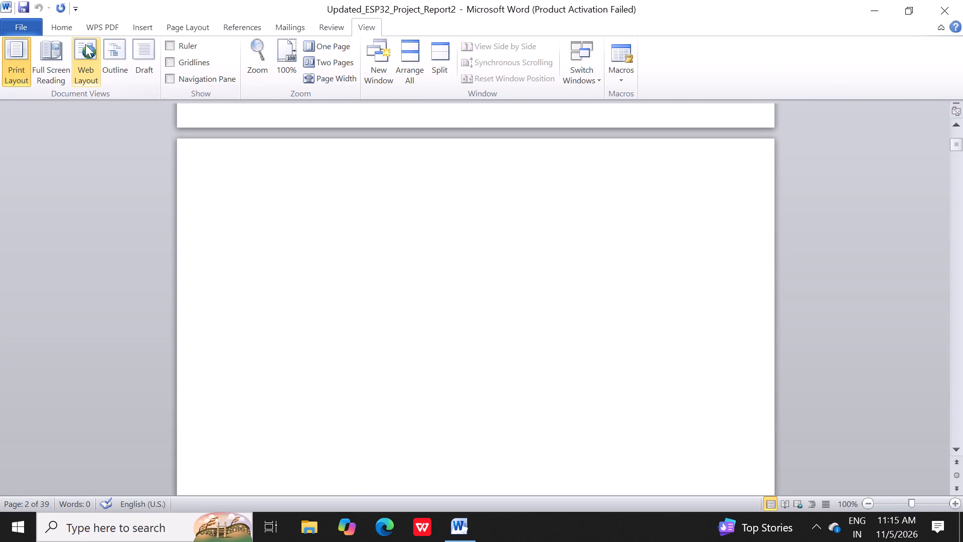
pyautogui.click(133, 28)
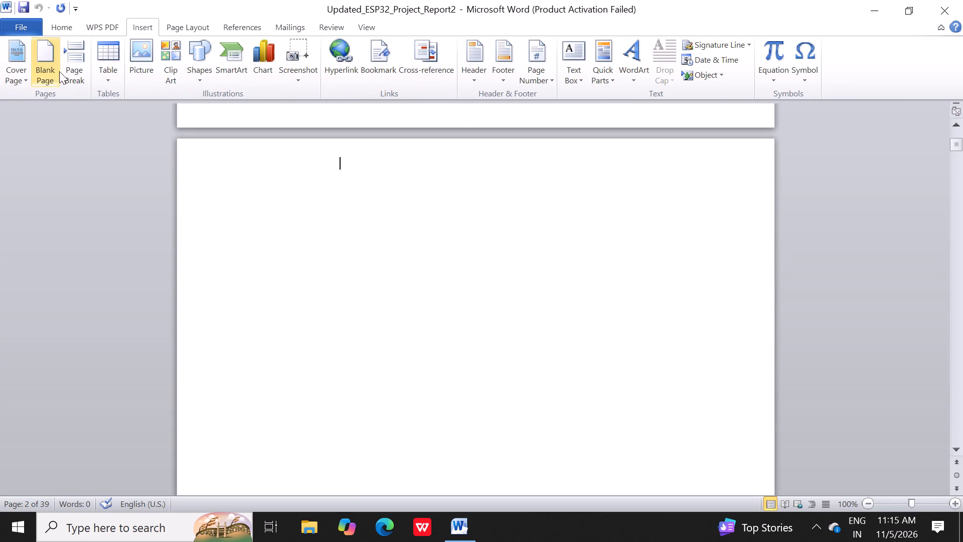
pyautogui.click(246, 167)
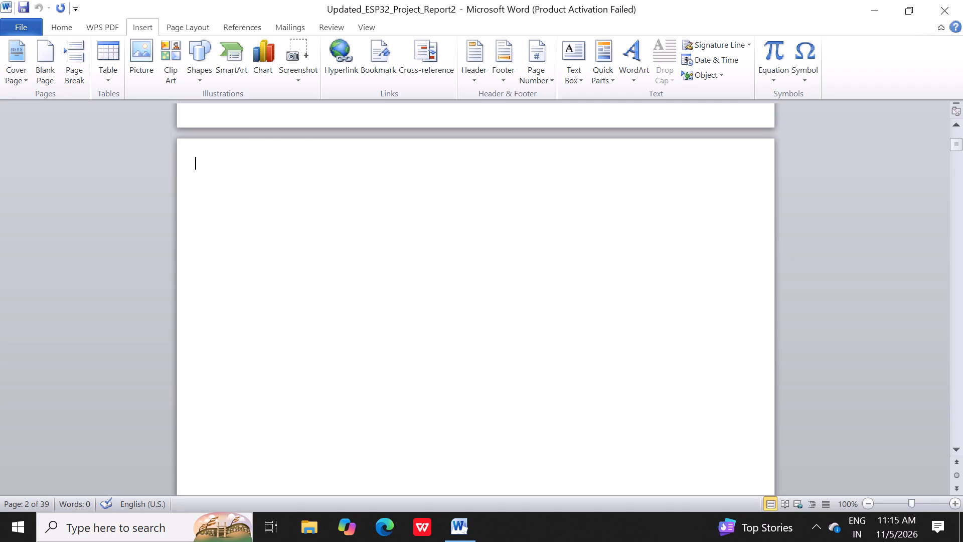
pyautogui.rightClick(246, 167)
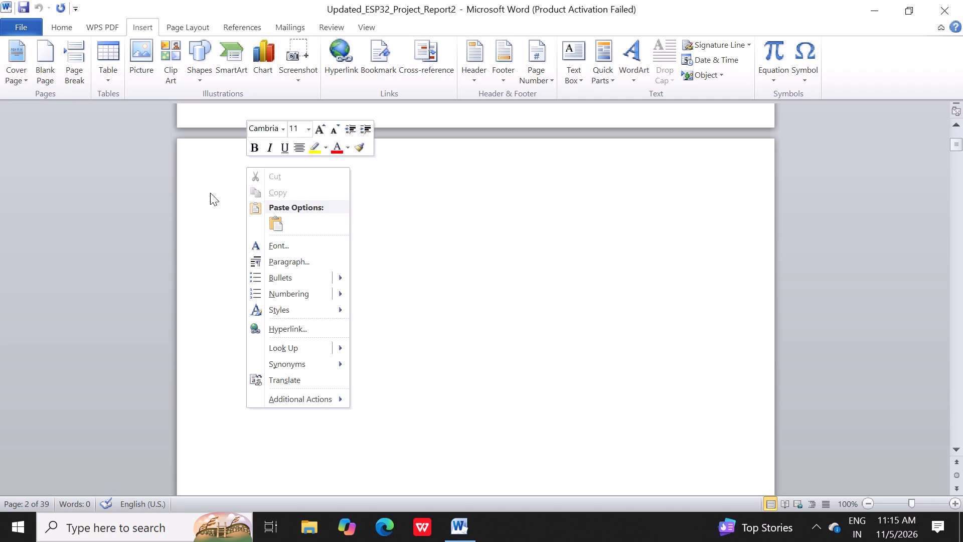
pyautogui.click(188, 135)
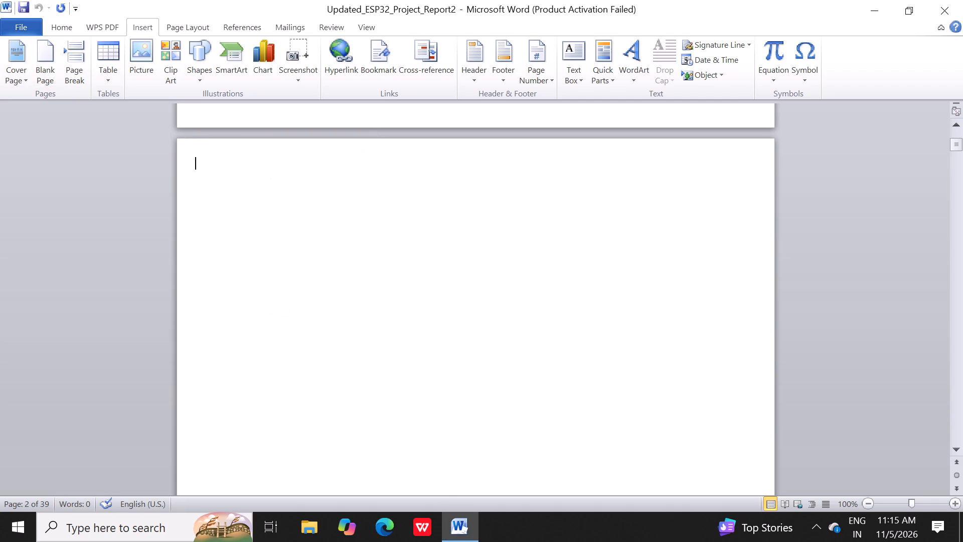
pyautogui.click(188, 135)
# Delete the blank page between the title page and the certificate page by removing its empty paragraph.
pyautogui.scroll(-19, 284, 276)
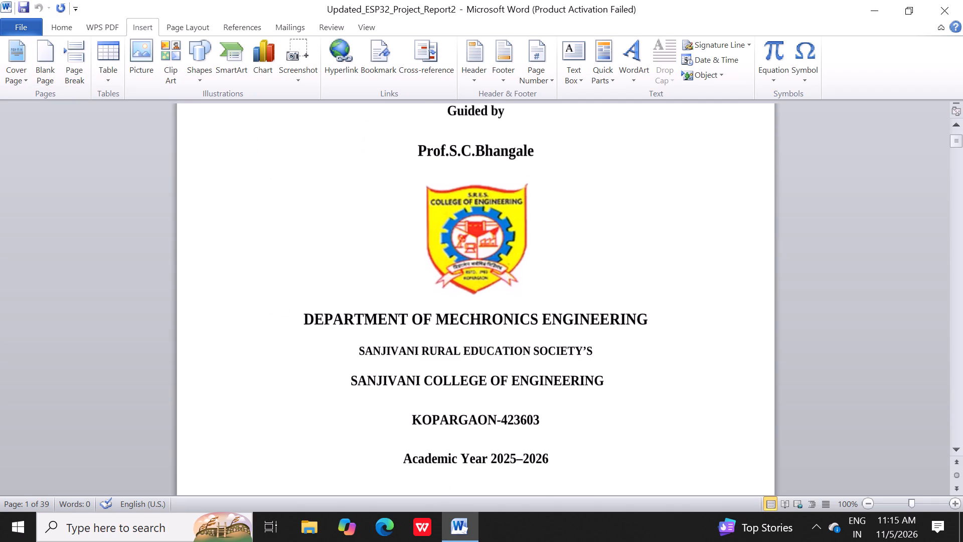
pyautogui.scroll(-20, 284, 276)
pyautogui.scroll(-5, 284, 276)
pyautogui.click(284, 276)
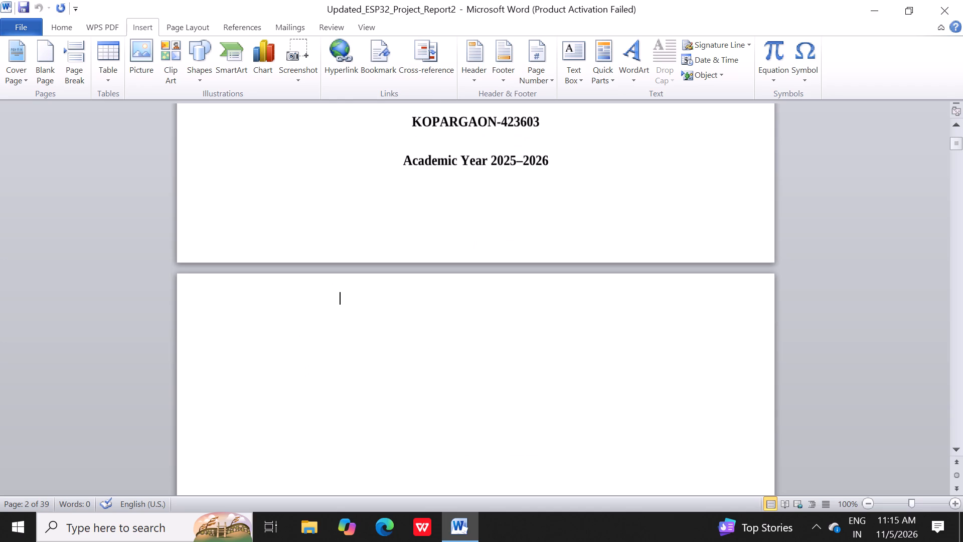
pyautogui.press('BackSpace')
pyautogui.click(310, 273)
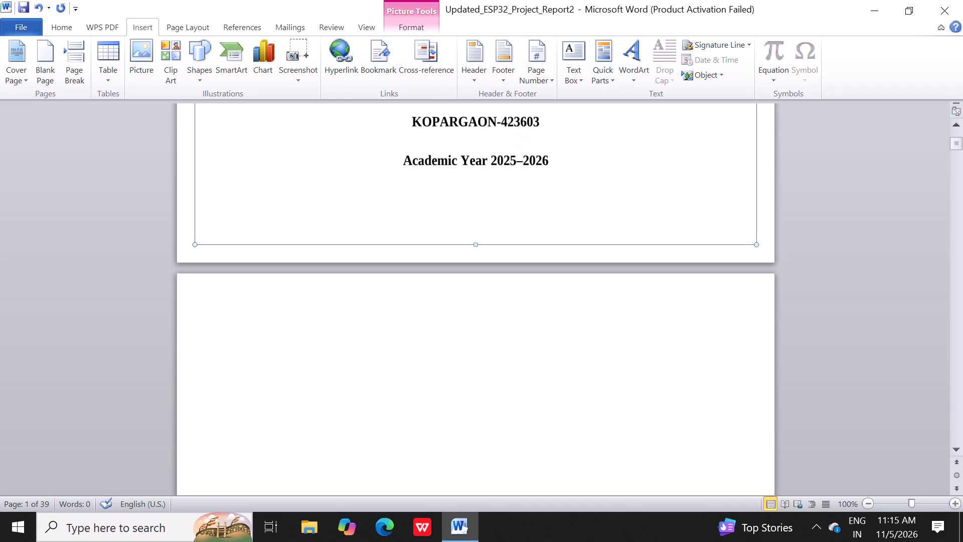
pyautogui.click(310, 274)
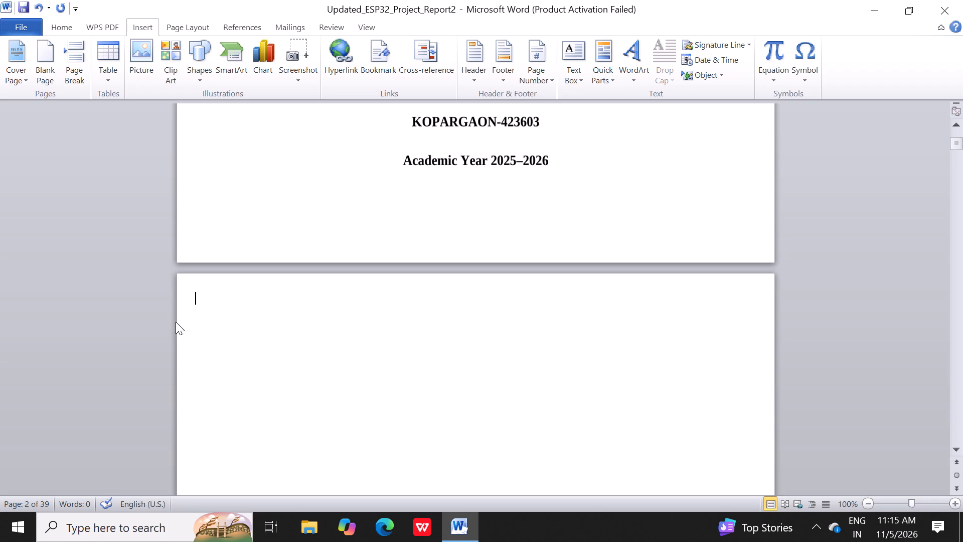
pyautogui.click(176, 322)
pyautogui.click(173, 333)
pyautogui.press('BackSpace')
# Delete the blank page between the certificate page and the declaration page by removing its empty line.
pyautogui.scroll(-16, 173, 333)
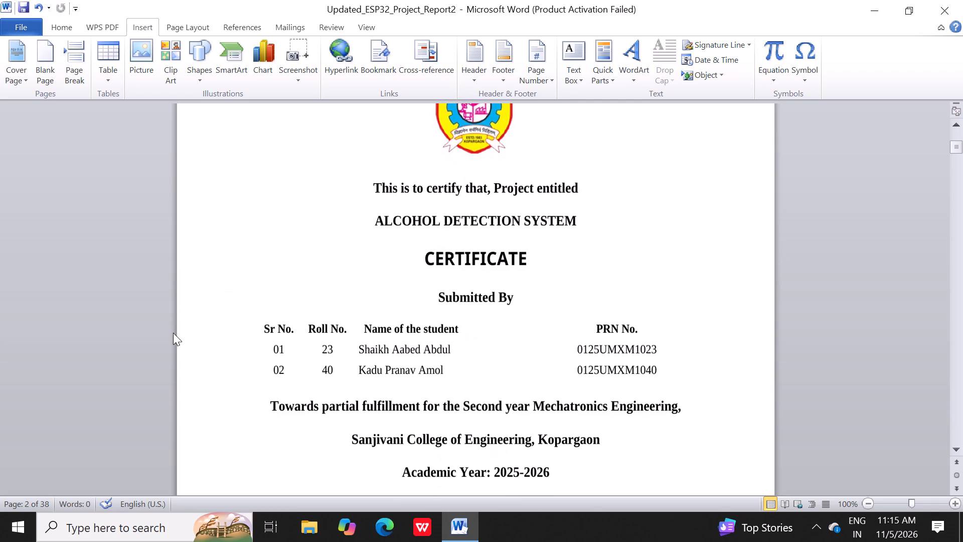
pyautogui.scroll(-10, 173, 333)
pyautogui.scroll(-19, 173, 333)
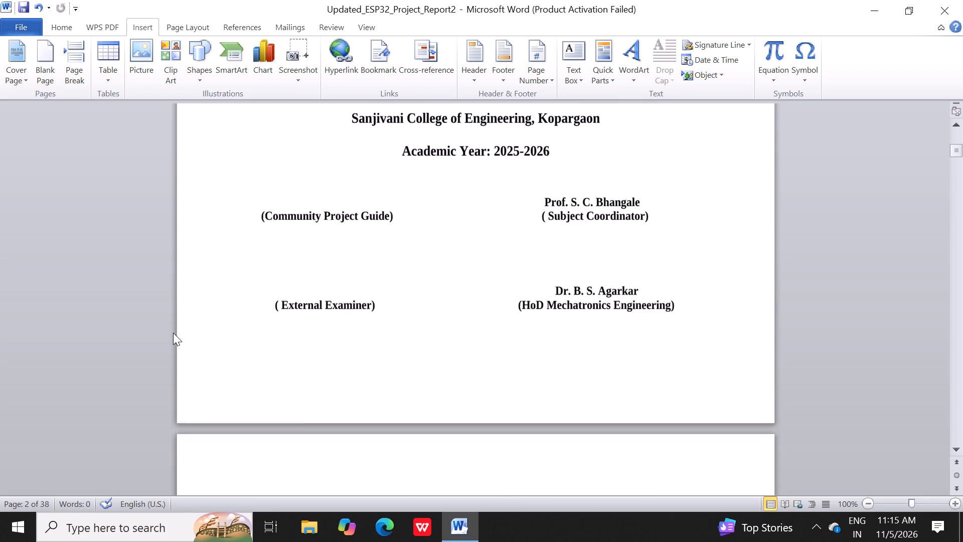
pyautogui.scroll(-6, 173, 333)
pyautogui.scroll(-17, 173, 333)
pyautogui.scroll(20, 173, 333)
pyautogui.scroll(20, 173, 333)
pyautogui.scroll(20, 173, 333)
pyautogui.scroll(-3, 173, 333)
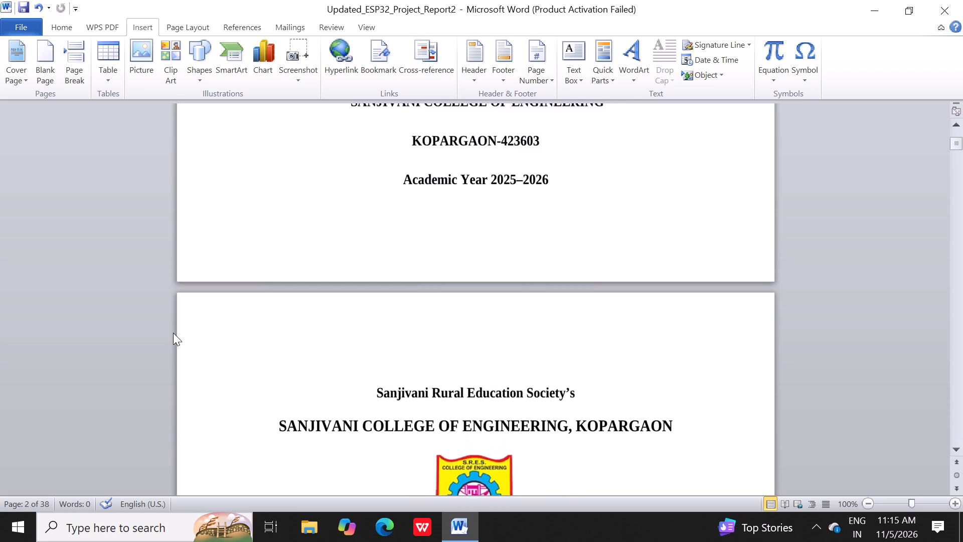
pyautogui.scroll(-20, 173, 333)
pyautogui.scroll(-20, 173, 333)
pyautogui.scroll(-20, 173, 333)
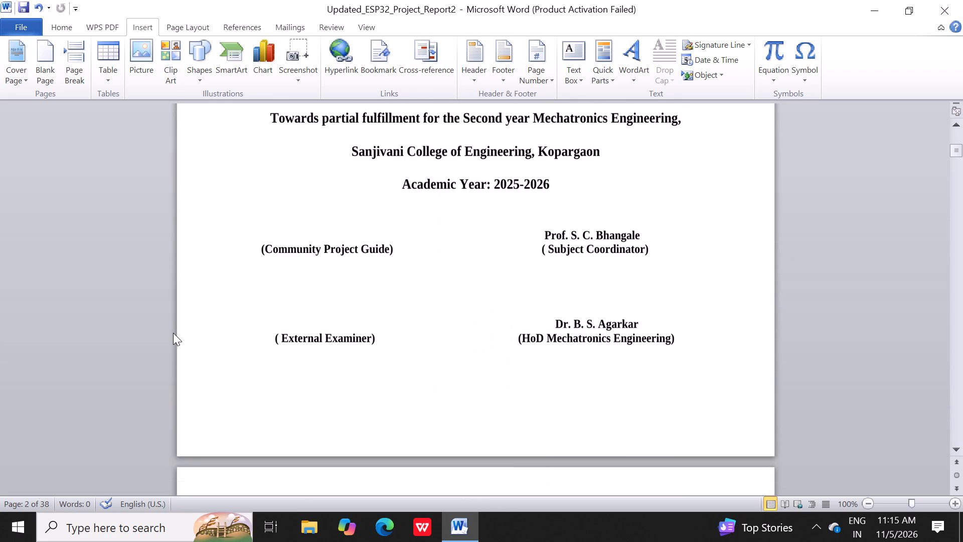
pyautogui.scroll(-8, 173, 333)
pyautogui.click(173, 333)
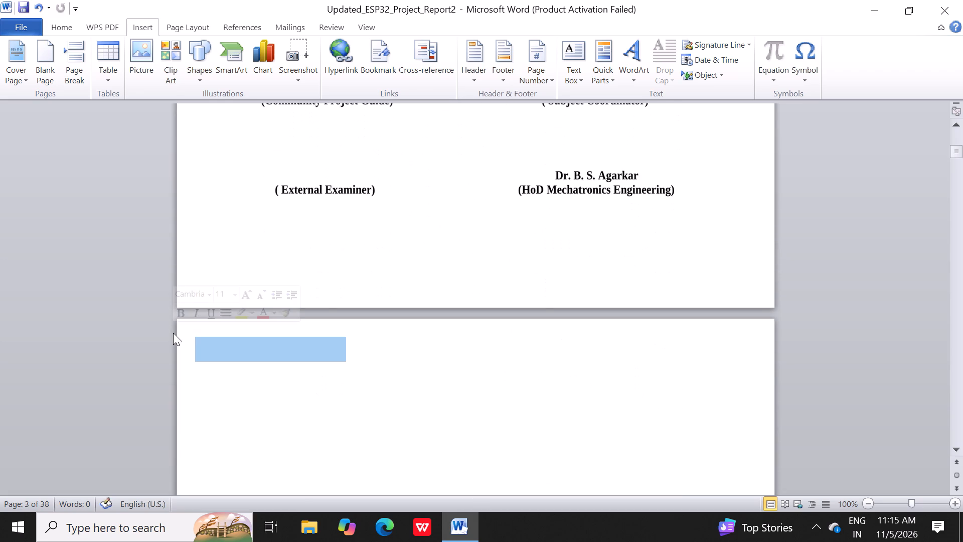
pyautogui.press('BackSpace')
# Check the pages from the declaration through the contents page for further blank pages.
pyautogui.scroll(13, 173, 333)
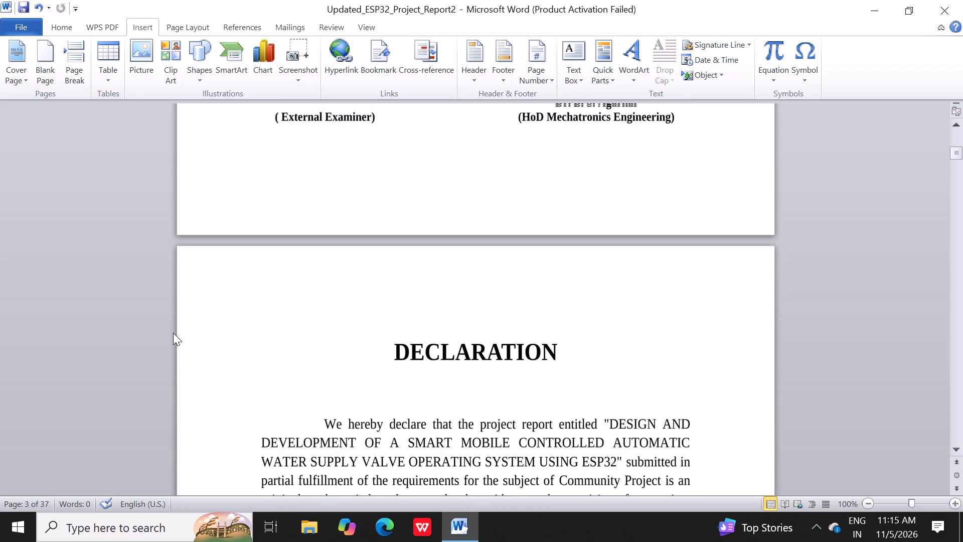
pyautogui.scroll(3, 173, 333)
pyautogui.scroll(-11, 173, 333)
pyautogui.scroll(-20, 173, 333)
pyautogui.scroll(-20, 173, 333)
pyautogui.scroll(-16, 173, 333)
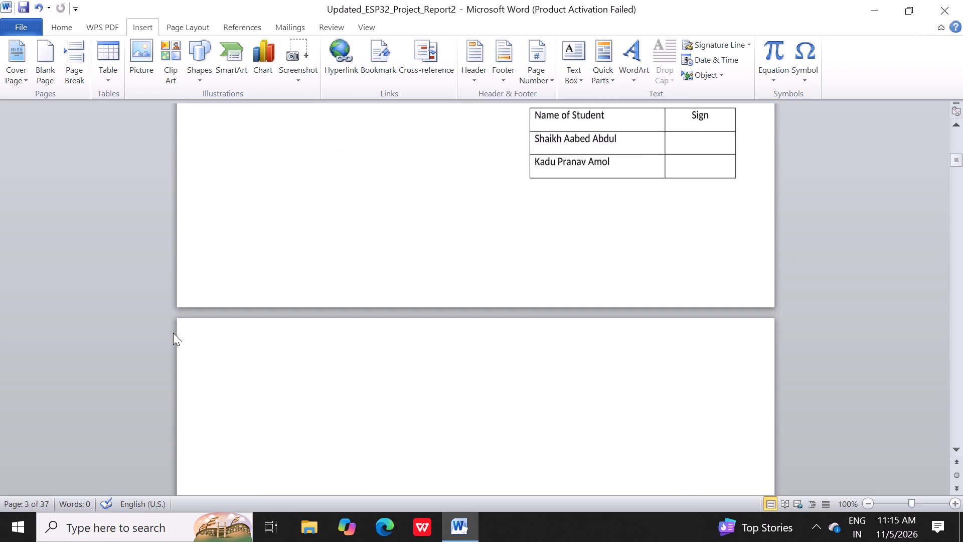
pyautogui.scroll(-5, 173, 333)
pyautogui.scroll(-20, 173, 333)
pyautogui.scroll(-20, 173, 333)
pyautogui.scroll(-20, 173, 333)
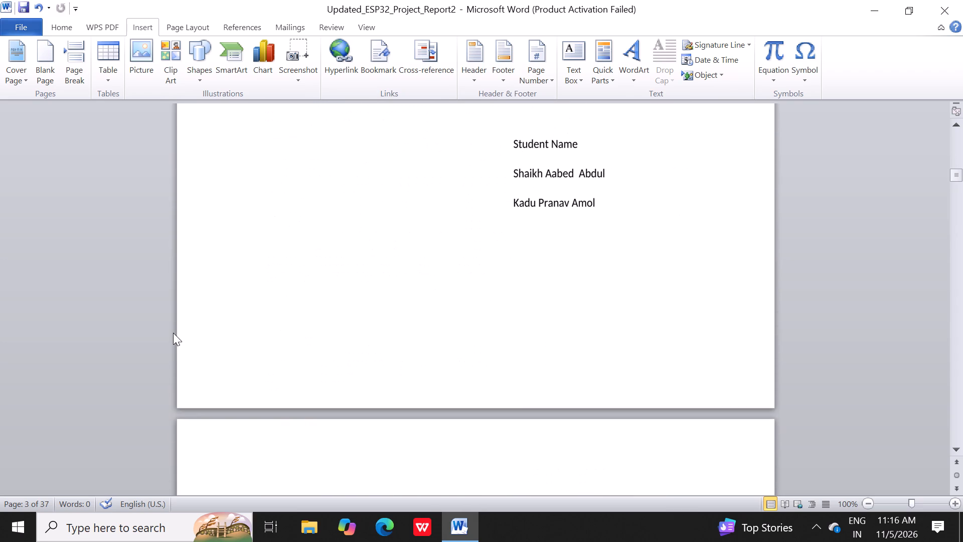
pyautogui.scroll(-20, 173, 333)
pyautogui.scroll(-20, 173, 333)
pyautogui.scroll(-20, 173, 333)
pyautogui.scroll(-8, 173, 333)
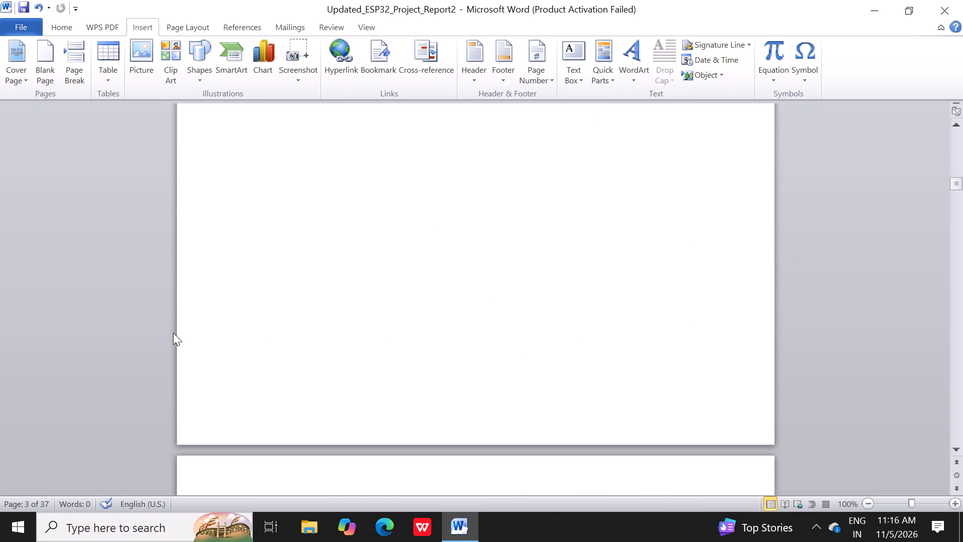
pyautogui.scroll(-18, 173, 333)
pyautogui.scroll(1, 173, 333)
pyautogui.scroll(-3, 173, 333)
pyautogui.click(320, 347)
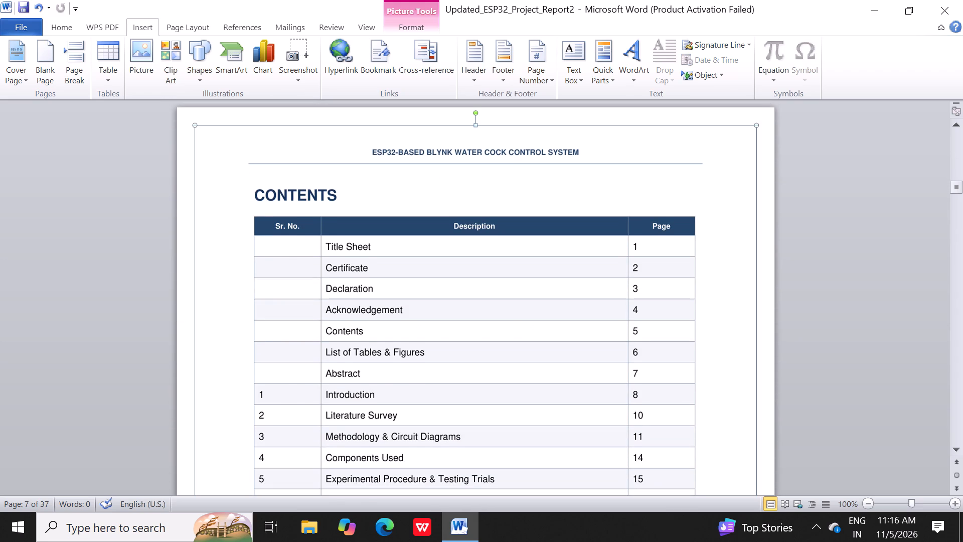
pyautogui.click(338, 355)
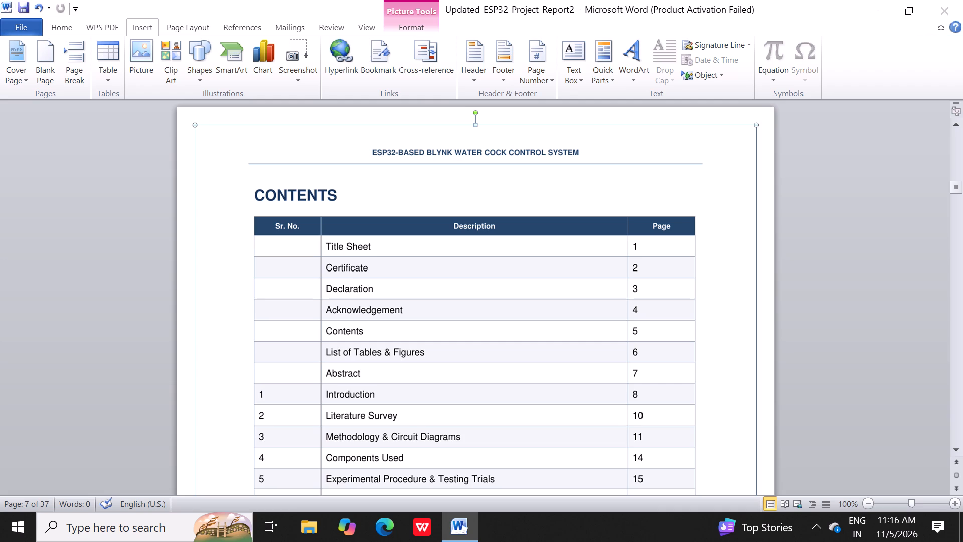
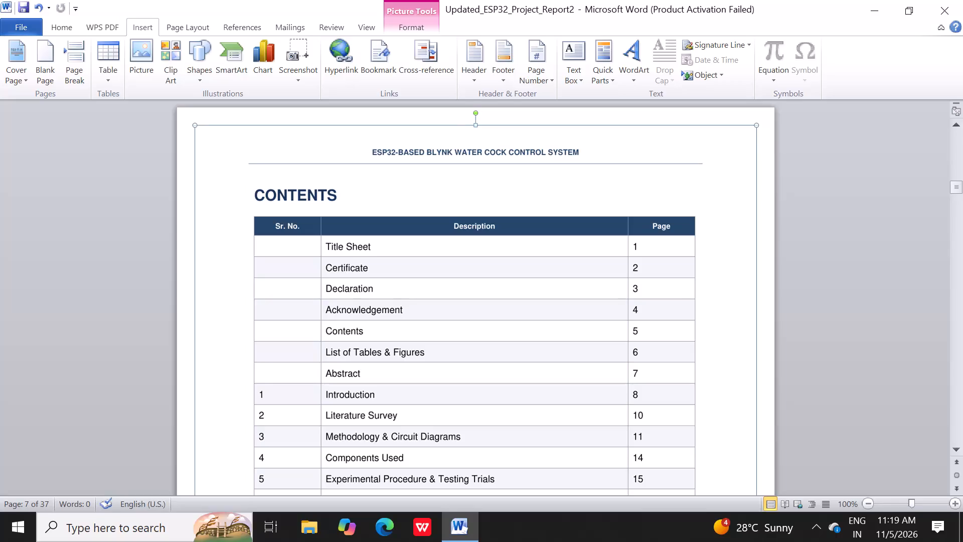
# Close the Updated_ESP32_Project_Report2 document without saving its changes.
pyautogui.click(962, 0)
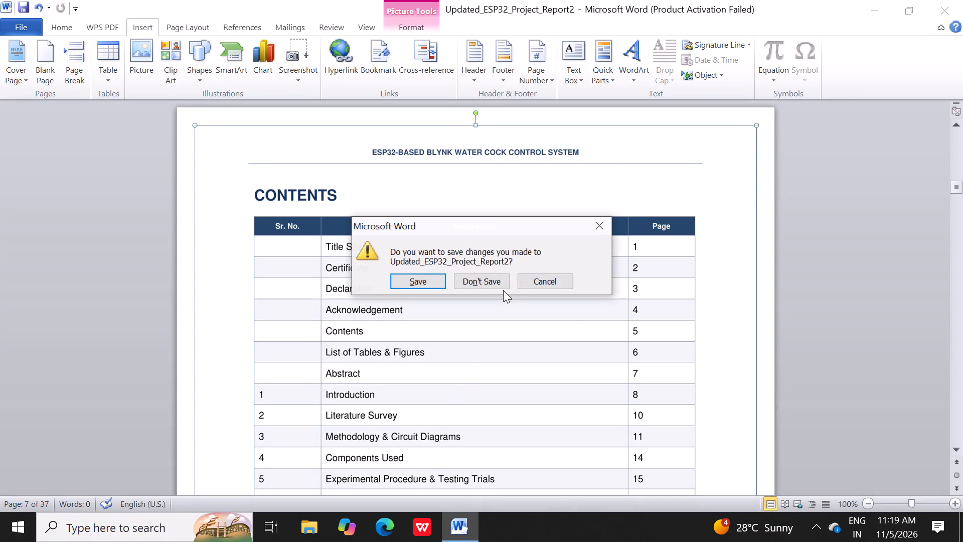
pyautogui.click(501, 287)
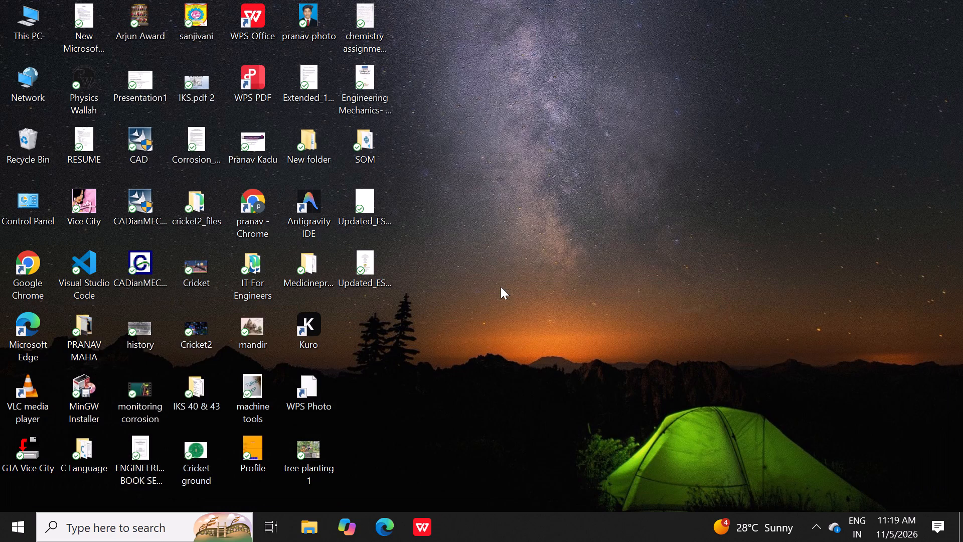
# Launch an application from the Windows search suggestions.
pyautogui.click(182, 527)
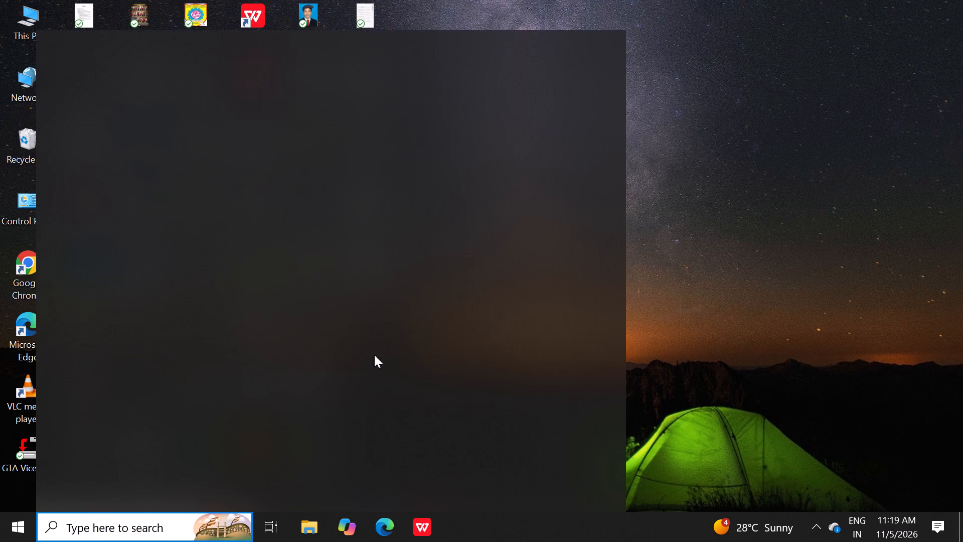
pyautogui.click(340, 198)
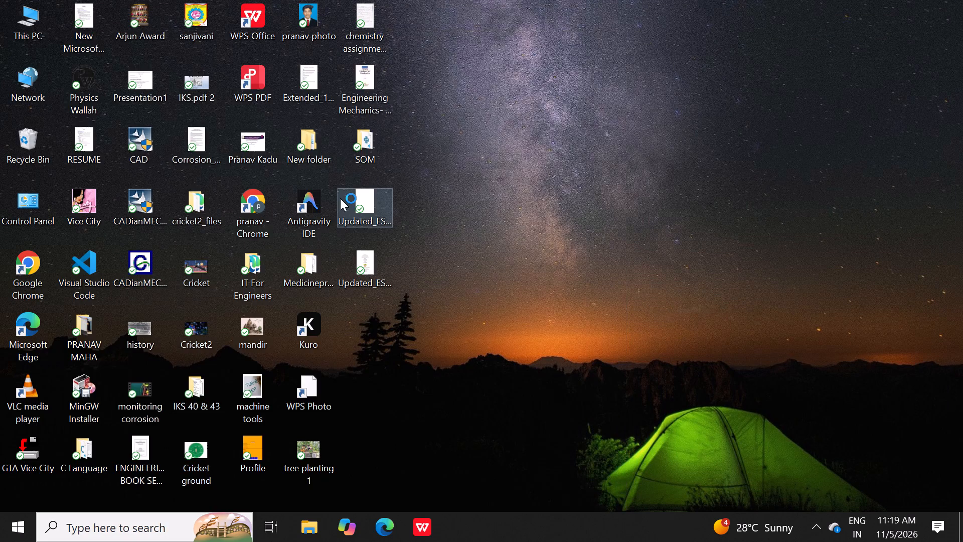
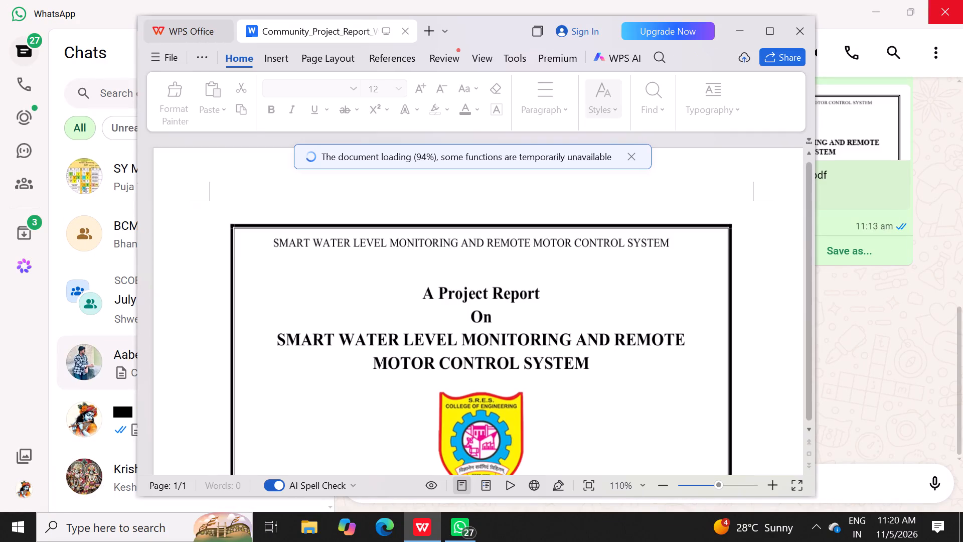
# Look through the Community_Project_Report document from the cover page through the acknowledgement to the abstract.
pyautogui.scroll(-11, 509, 345)
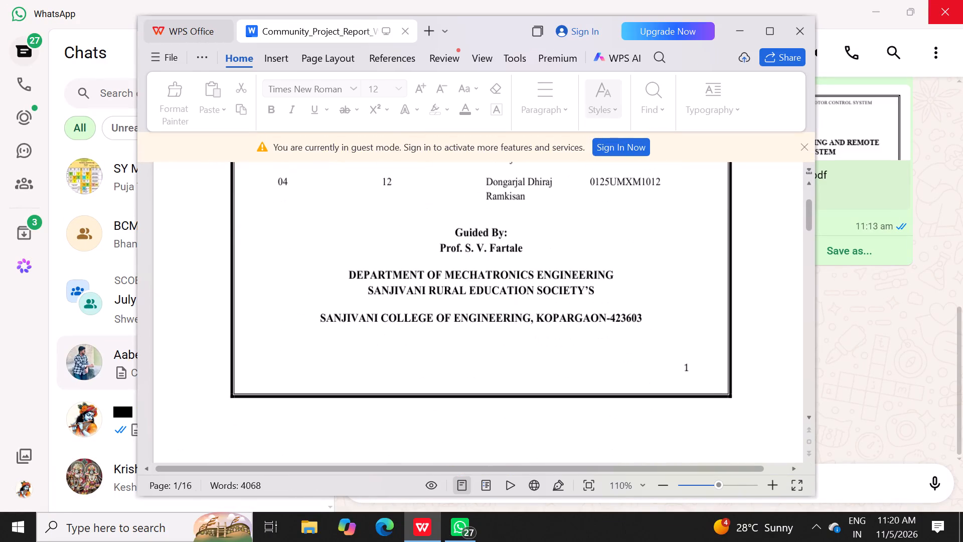
pyautogui.scroll(-20, 509, 345)
pyautogui.scroll(-20, 509, 345)
pyautogui.scroll(-20, 509, 345)
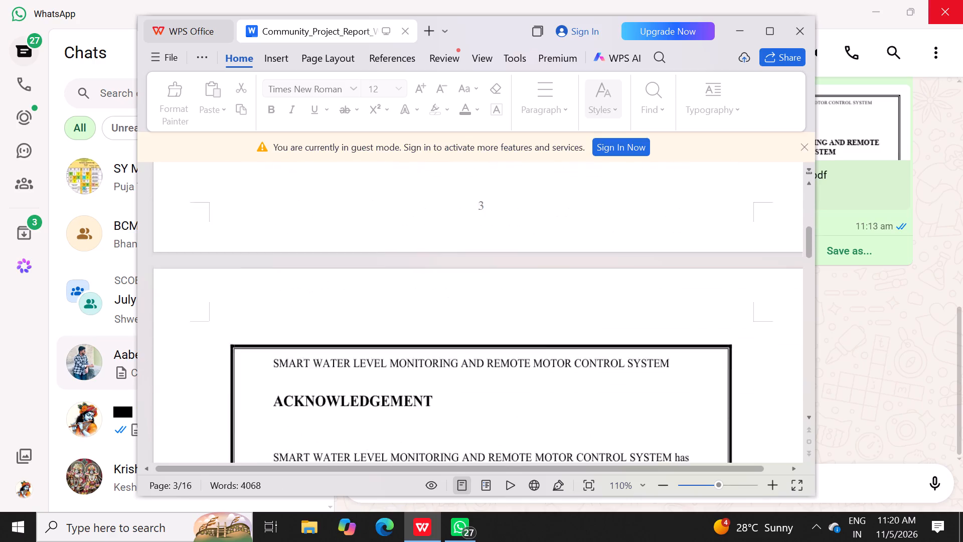
pyautogui.scroll(-20, 509, 345)
pyautogui.scroll(-20, 509, 345)
pyautogui.scroll(-20, 509, 345)
pyautogui.click(509, 345)
pyautogui.scroll(10, 509, 345)
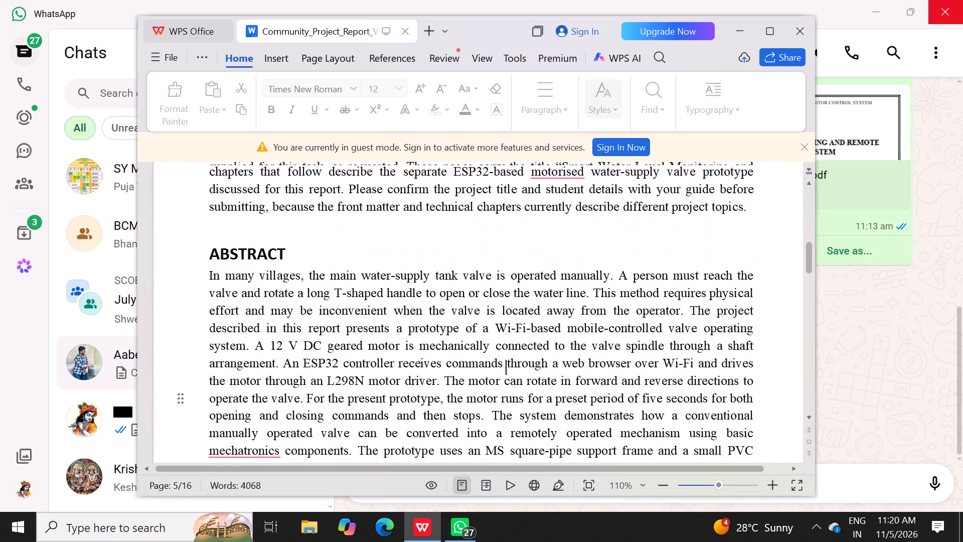
pyautogui.scroll(20, 509, 345)
pyautogui.scroll(20, 509, 345)
pyautogui.scroll(20, 509, 345)
pyautogui.scroll(-14, 509, 345)
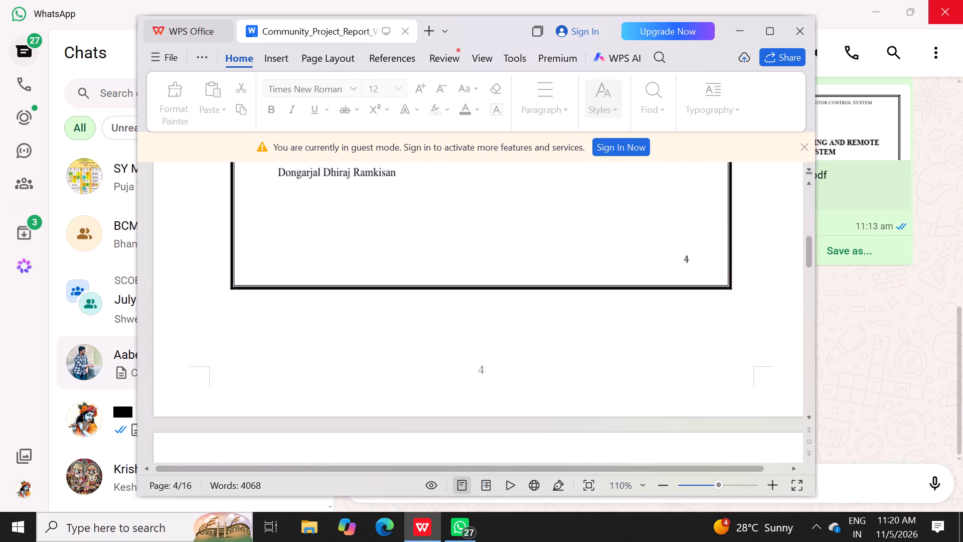
pyautogui.scroll(-1, 509, 345)
# Examine the acknowledgement page, including its thanks paragraphs and the student name list.
pyautogui.scroll(4, 509, 345)
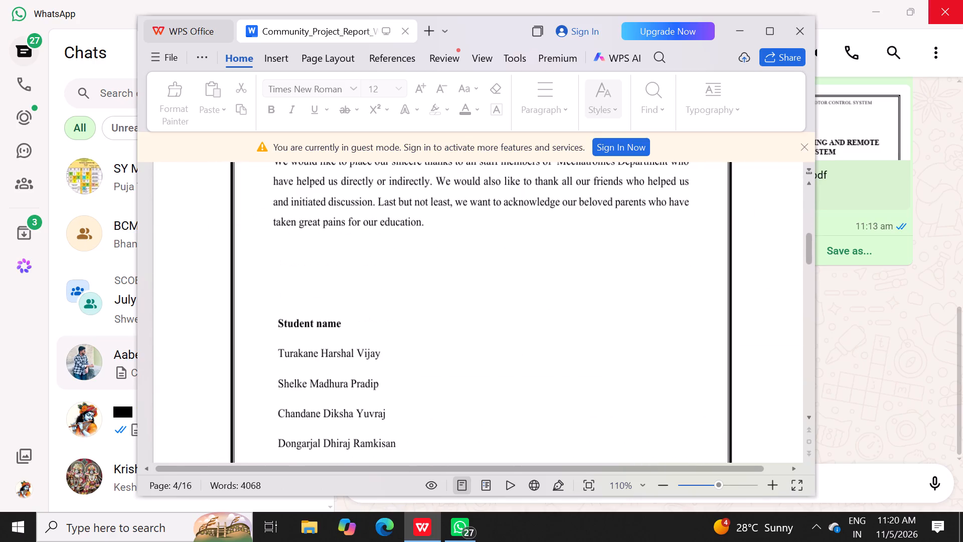
pyautogui.scroll(1, 509, 345)
pyautogui.scroll(-6, 509, 345)
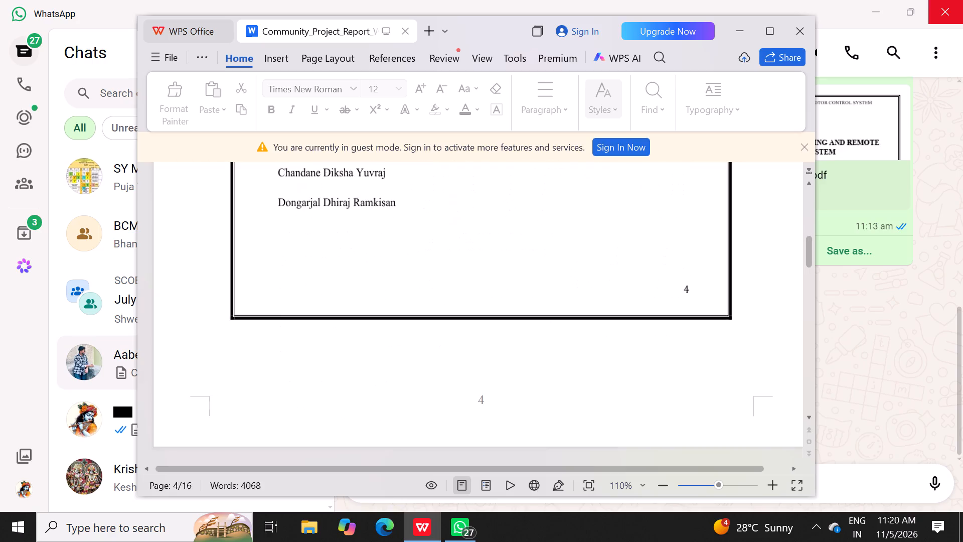
pyautogui.scroll(12, 509, 345)
pyautogui.scroll(-6, 509, 345)
pyautogui.scroll(2, 509, 345)
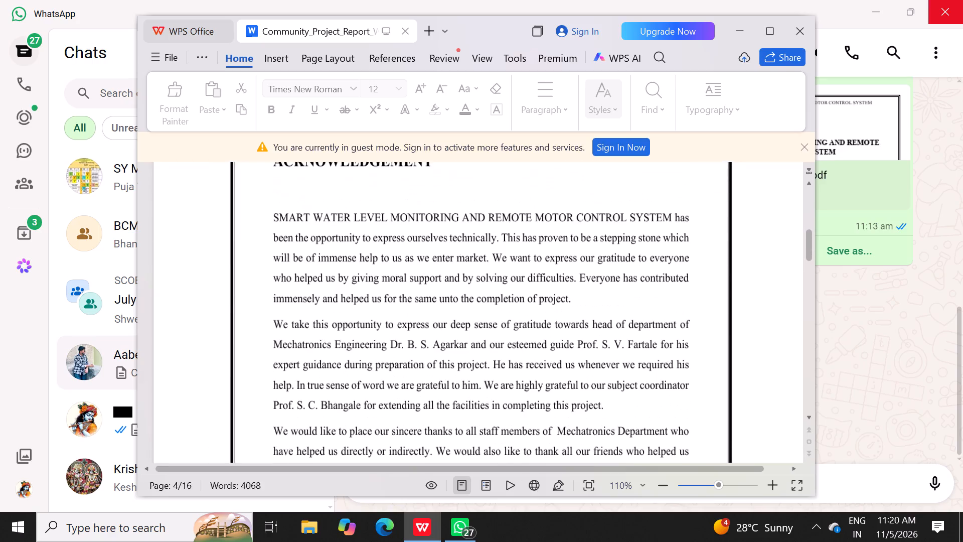
pyautogui.scroll(-10, 490, 328)
pyautogui.scroll(6, 490, 328)
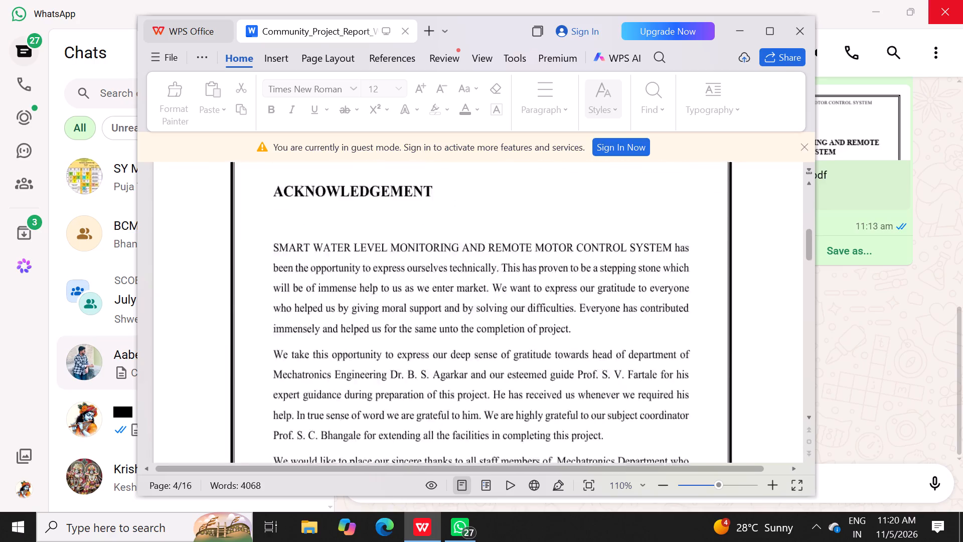
pyautogui.scroll(5, 490, 328)
pyautogui.scroll(-1, 490, 328)
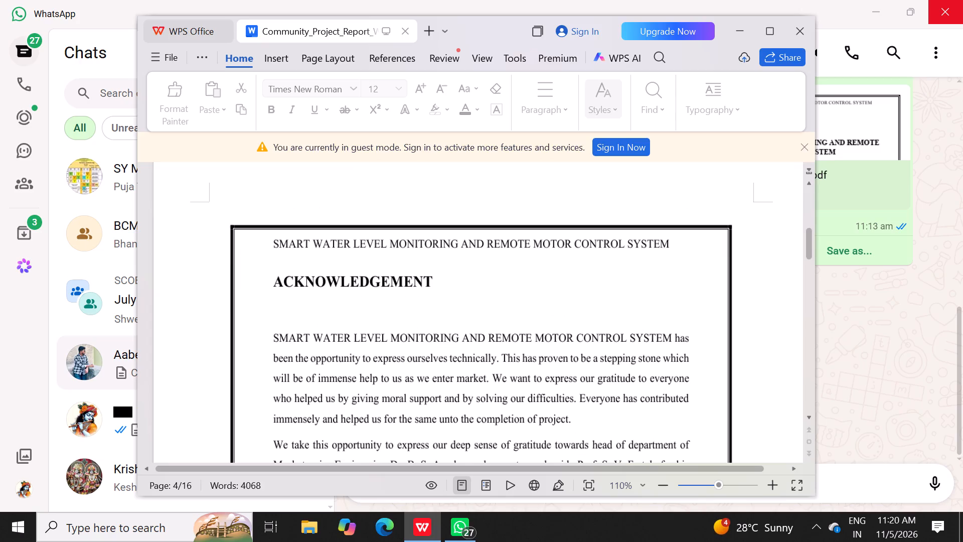
pyautogui.scroll(-6, 436, 340)
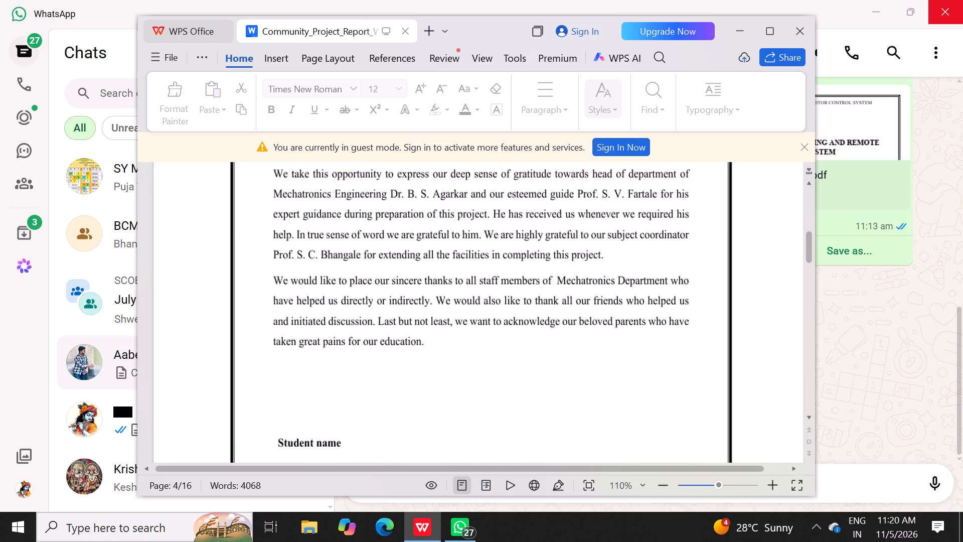
pyautogui.scroll(-4, 436, 340)
pyautogui.click(436, 340)
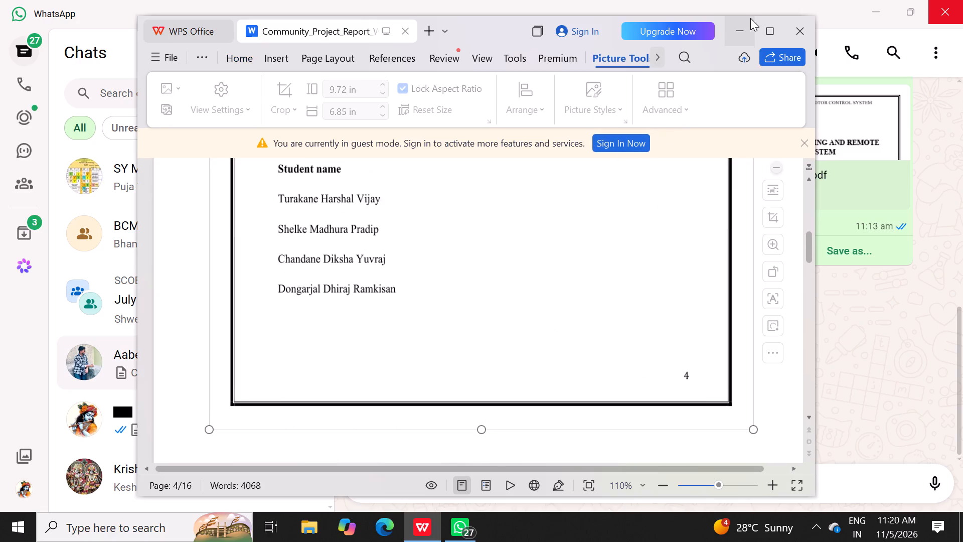
# Close the Community_Project_Report document window to get back to the WhatsApp chat.
pyautogui.click(791, 23)
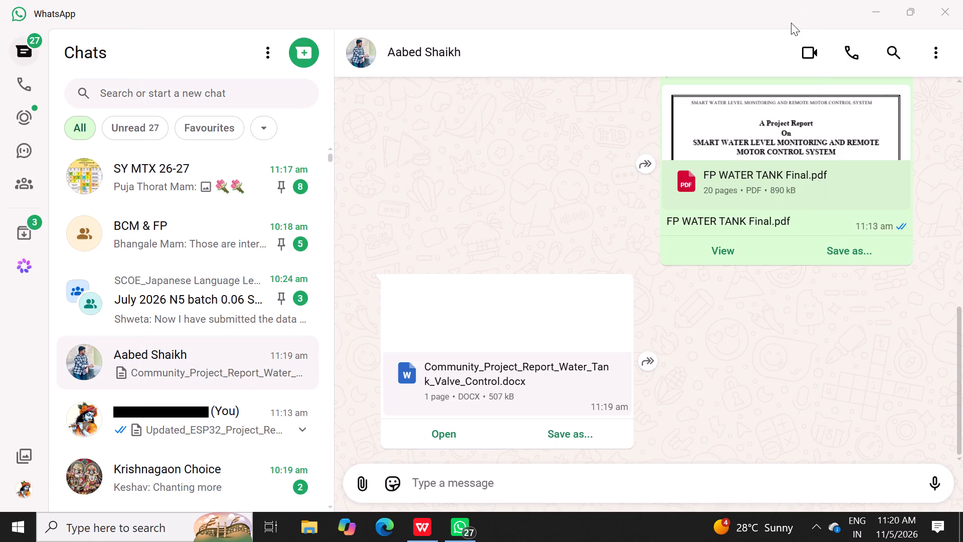
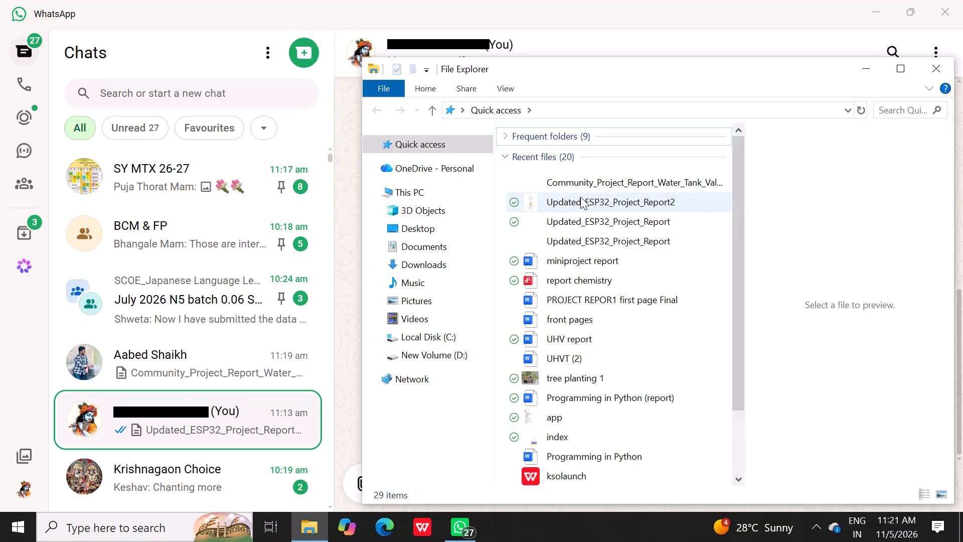
# Open the recent file Updated_ESP32_Project_Report2 in Microsoft Word and dismiss the activation wizard.
pyautogui.click(580, 197)
pyautogui.rightClick(580, 197)
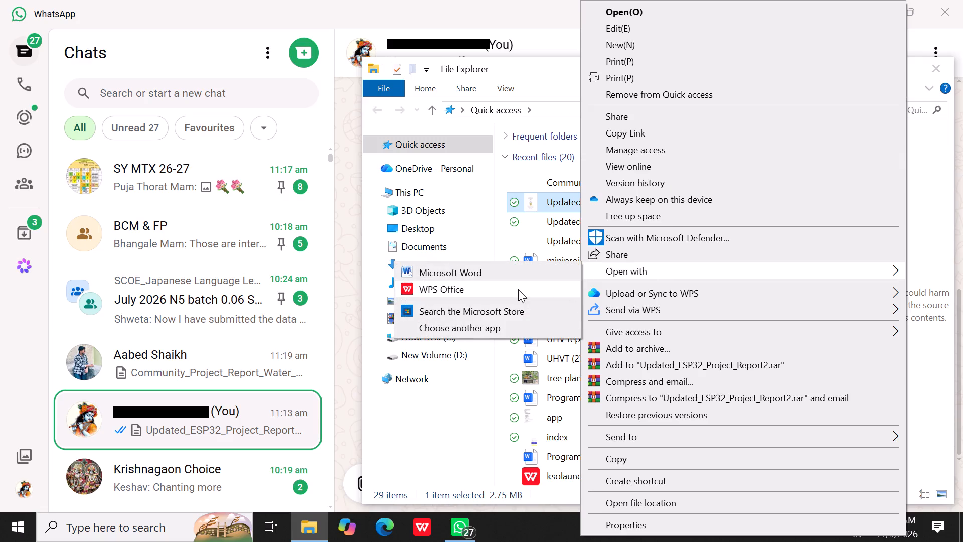
pyautogui.click(517, 278)
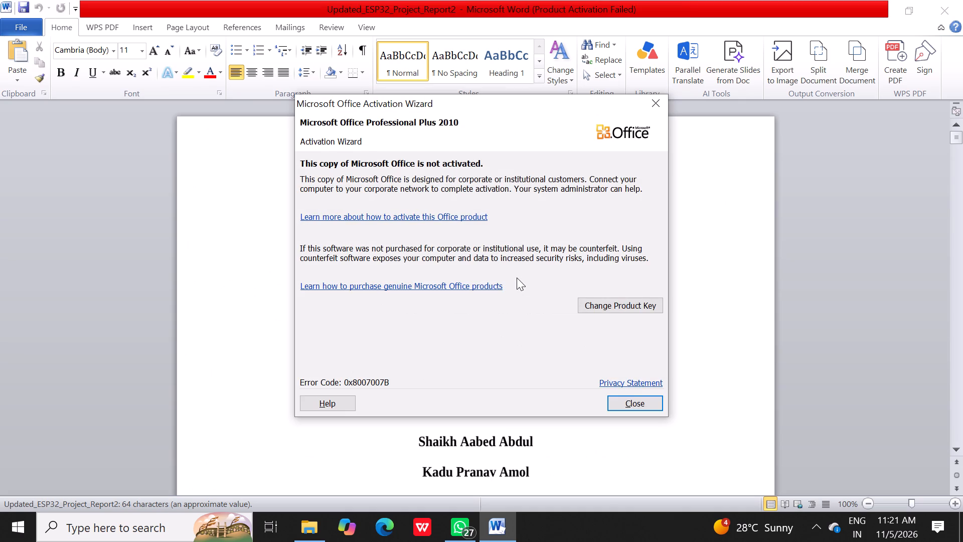
pyautogui.click(627, 402)
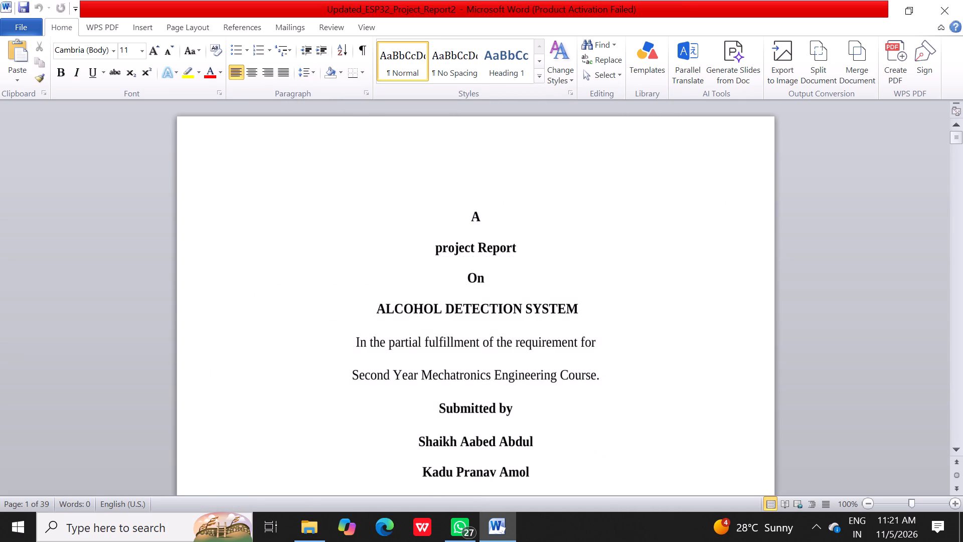
# Look through the report's front pages from the cover through the certificate and declaration to the contents table.
pyautogui.scroll(-20, 627, 402)
pyautogui.scroll(-20, 627, 402)
pyautogui.scroll(-20, 627, 402)
pyautogui.scroll(6, 627, 402)
pyautogui.scroll(-20, 568, 314)
pyautogui.scroll(-13, 568, 314)
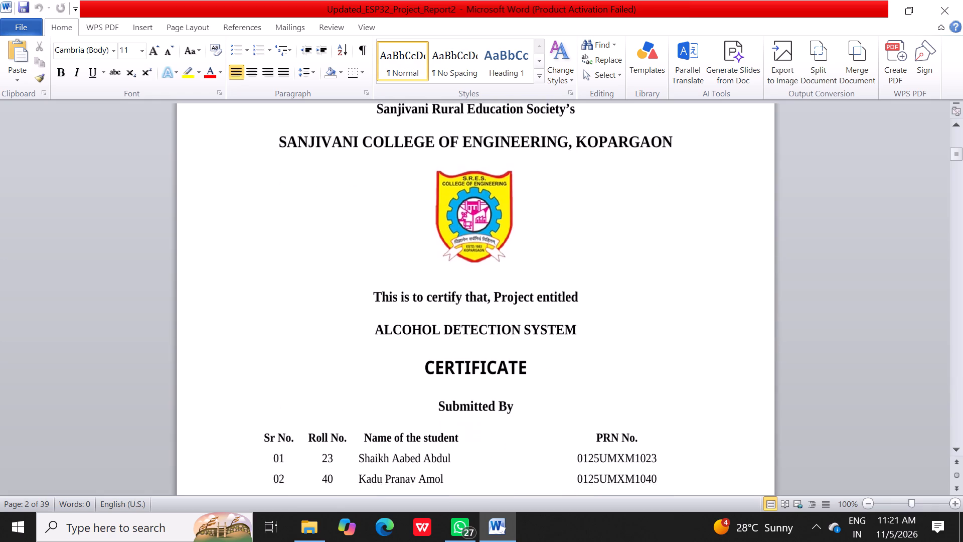
pyautogui.scroll(-20, 568, 314)
pyautogui.scroll(-20, 568, 314)
pyautogui.scroll(-20, 568, 314)
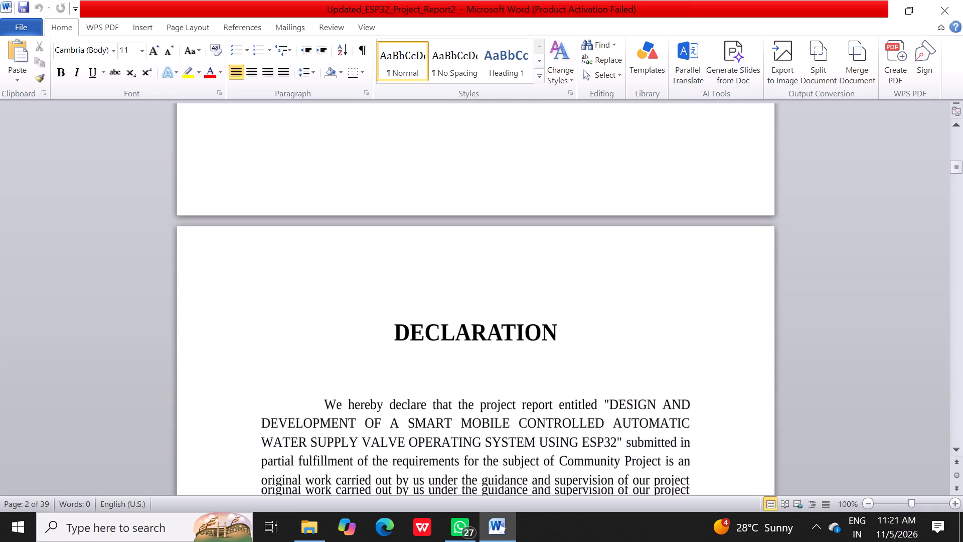
pyautogui.scroll(-15, 568, 314)
pyautogui.scroll(-20, 568, 314)
pyautogui.scroll(-20, 568, 314)
pyautogui.scroll(-20, 568, 314)
pyautogui.scroll(3, 568, 314)
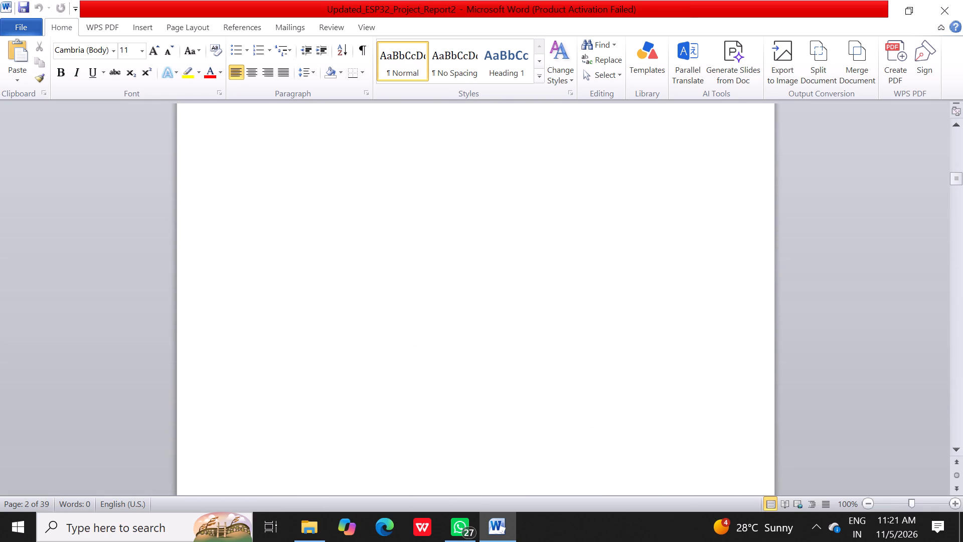
pyautogui.scroll(20, 568, 314)
pyautogui.scroll(20, 568, 314)
pyautogui.scroll(2, 568, 314)
pyautogui.scroll(-20, 568, 314)
pyautogui.scroll(-20, 568, 314)
pyautogui.scroll(-11, 568, 314)
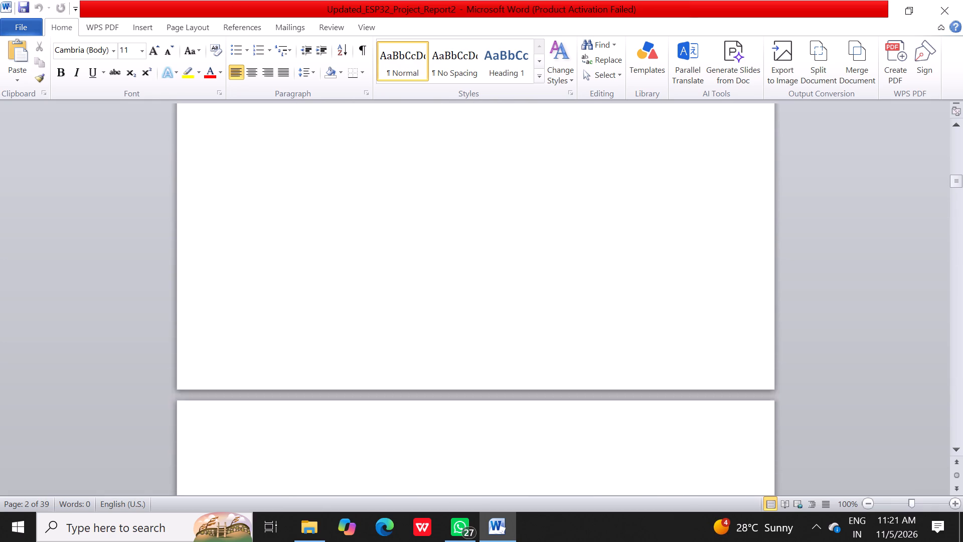
pyautogui.scroll(-20, 568, 314)
pyautogui.scroll(-20, 568, 314)
pyautogui.scroll(-20, 568, 314)
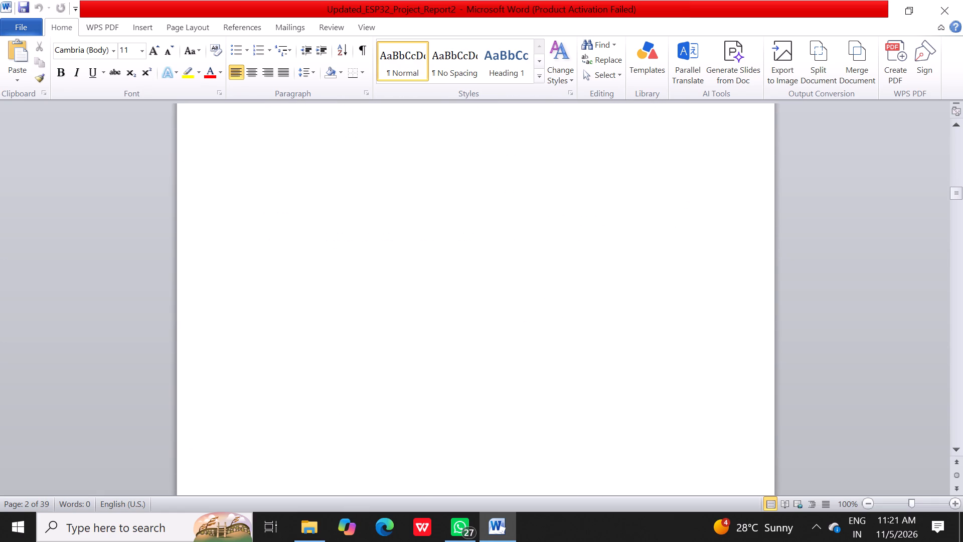
pyautogui.scroll(-20, 568, 314)
pyautogui.scroll(-20, 568, 314)
pyautogui.scroll(-20, 568, 314)
pyautogui.scroll(8, 568, 314)
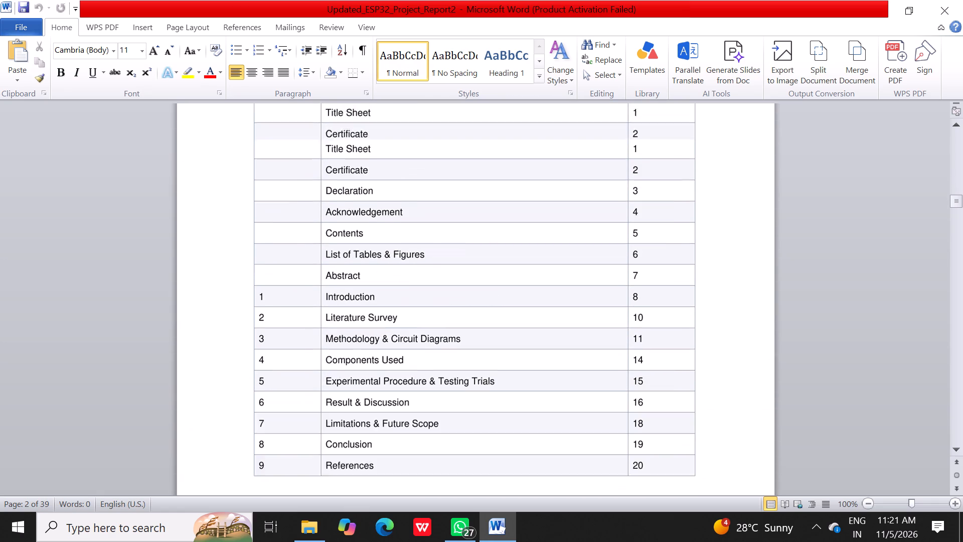
# Examine the contents page, including its header, chapter entries and page numbers.
pyautogui.scroll(4, 568, 314)
pyautogui.click(568, 314)
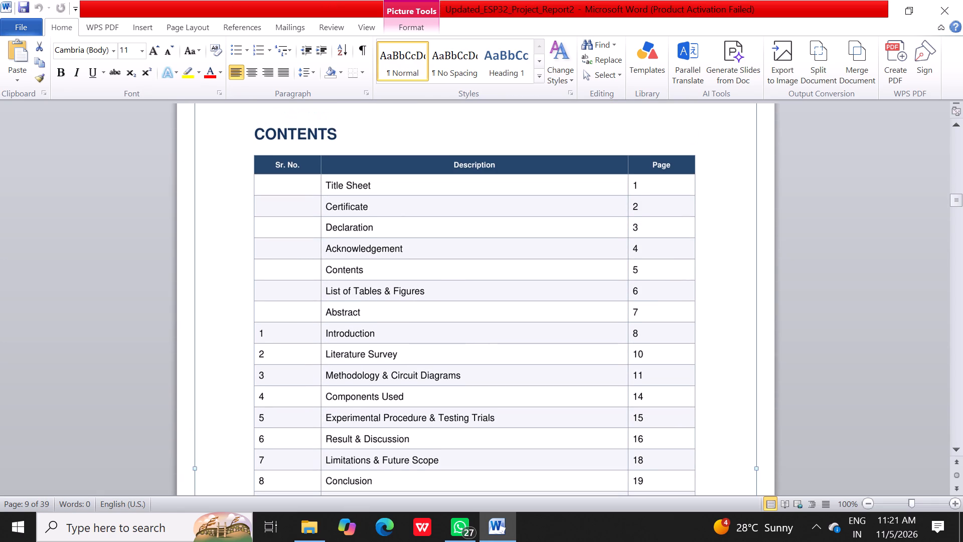
pyautogui.scroll(5, 344, 160)
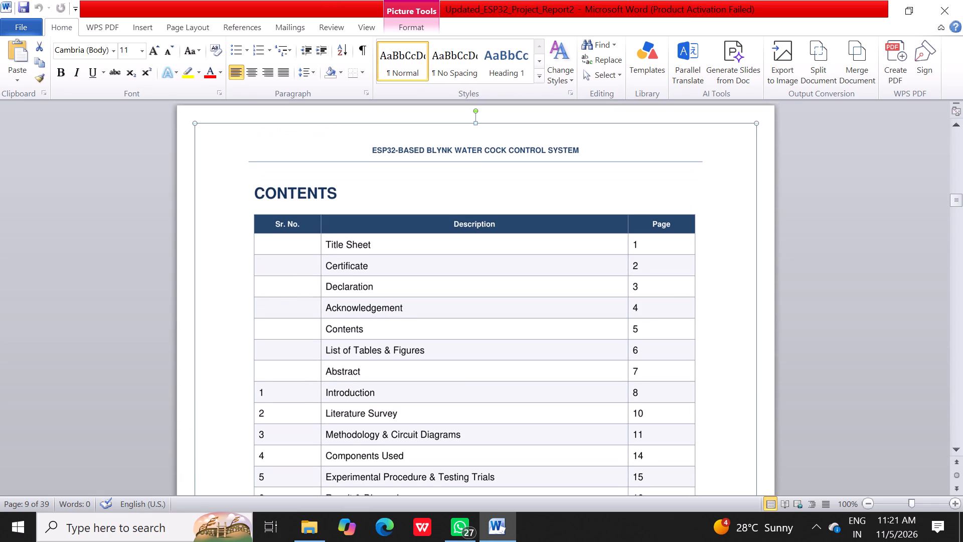
pyautogui.scroll(4, 365, 158)
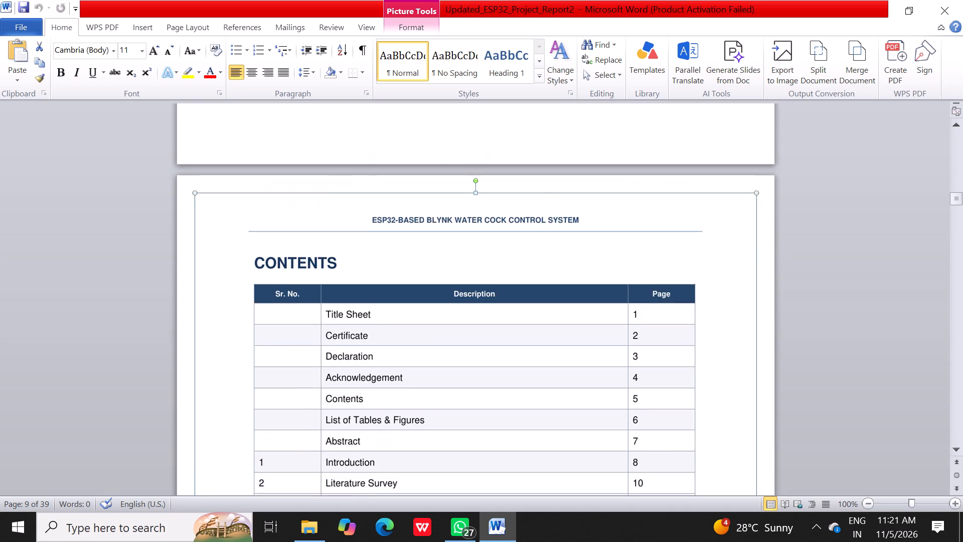
pyautogui.scroll(3, 365, 158)
pyautogui.scroll(-9, 365, 158)
pyautogui.scroll(1, 365, 158)
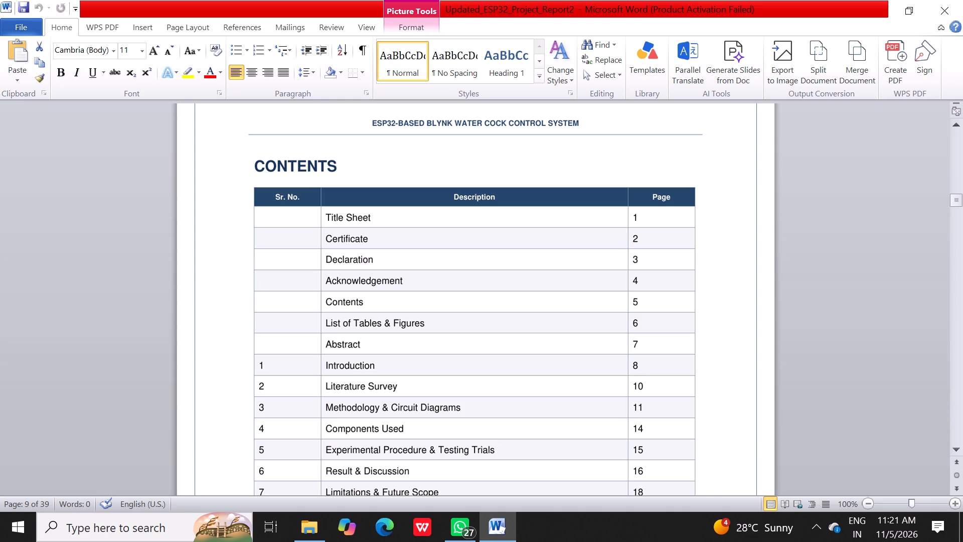
pyautogui.scroll(-20, 365, 158)
pyautogui.scroll(-1, 365, 158)
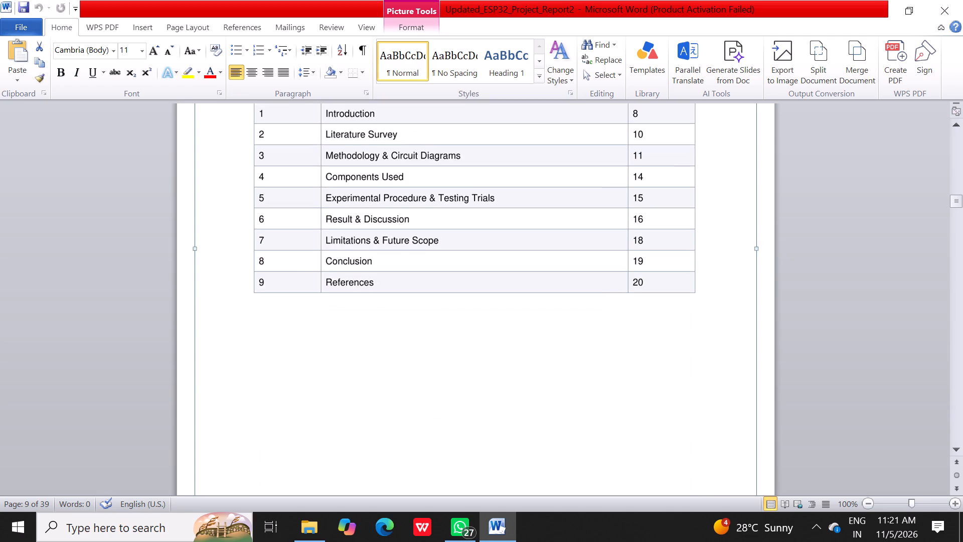
# Review the pages after the contents: the list of tables, the list of figures and the abstract.
pyautogui.scroll(-20, 365, 158)
pyautogui.scroll(-20, 365, 158)
pyautogui.scroll(-6, 365, 158)
pyautogui.scroll(-18, 365, 158)
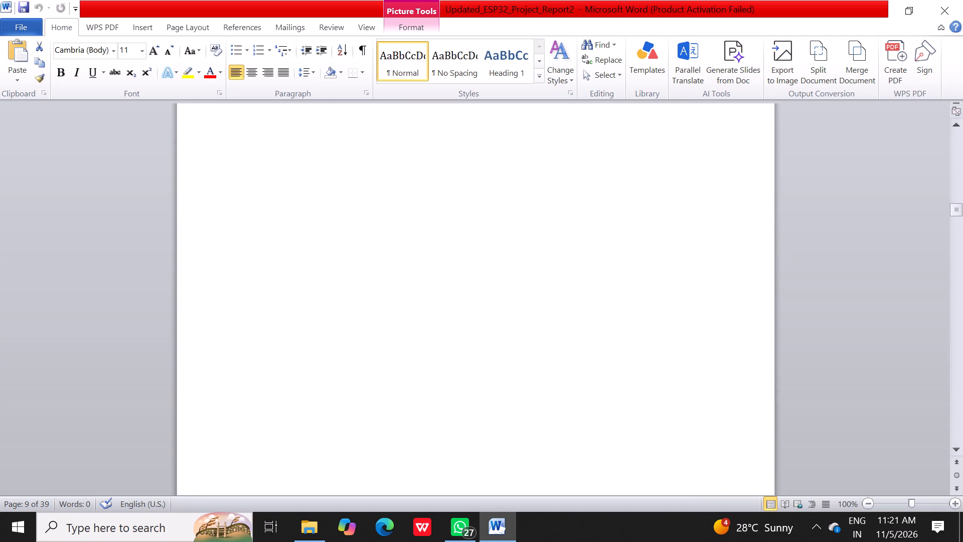
pyautogui.scroll(-20, 365, 158)
pyautogui.scroll(-20, 365, 158)
pyautogui.scroll(-20, 365, 158)
pyautogui.scroll(10, 365, 158)
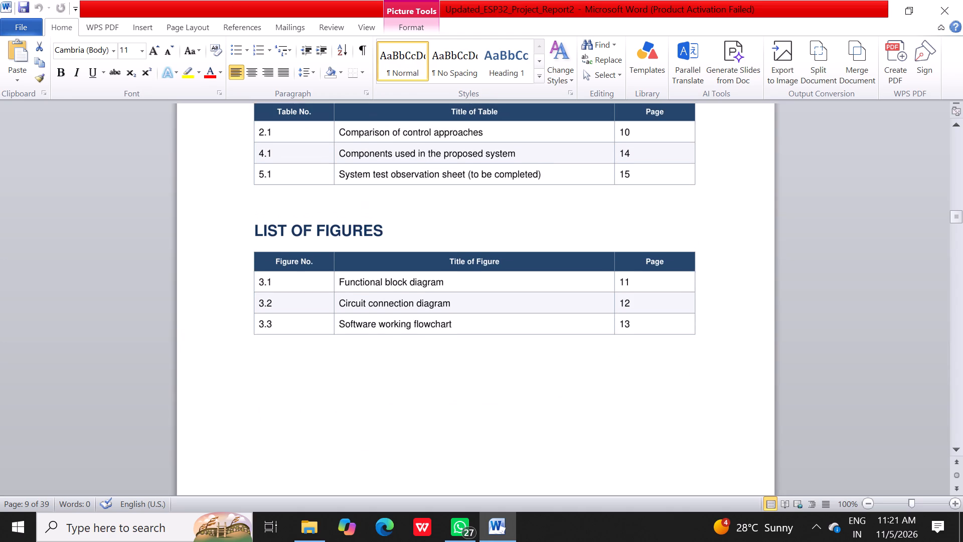
pyautogui.scroll(6, 365, 158)
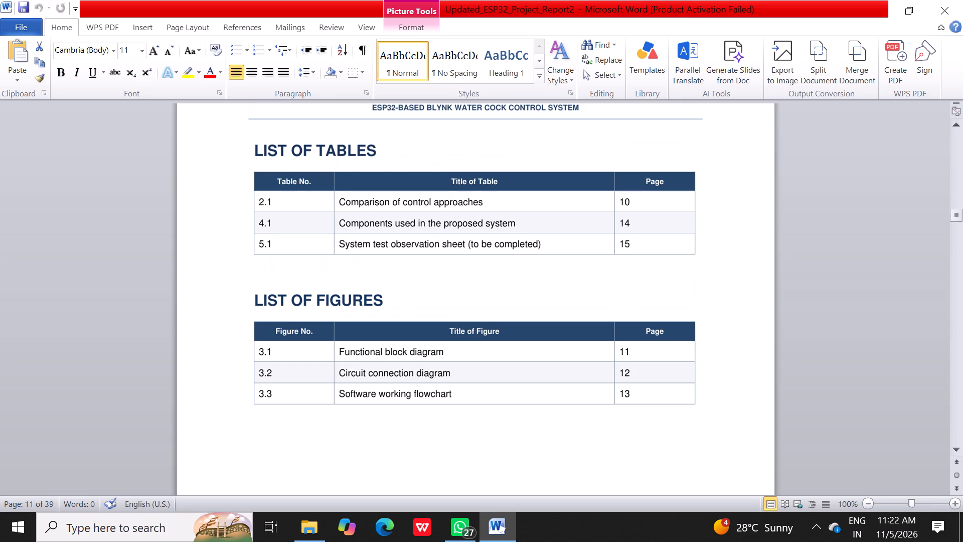
pyautogui.scroll(3, 365, 158)
pyautogui.scroll(-20, 365, 158)
pyautogui.scroll(-7, 365, 158)
pyautogui.scroll(-20, 365, 158)
pyautogui.scroll(-6, 365, 158)
pyautogui.scroll(-20, 365, 158)
pyautogui.scroll(-13, 365, 158)
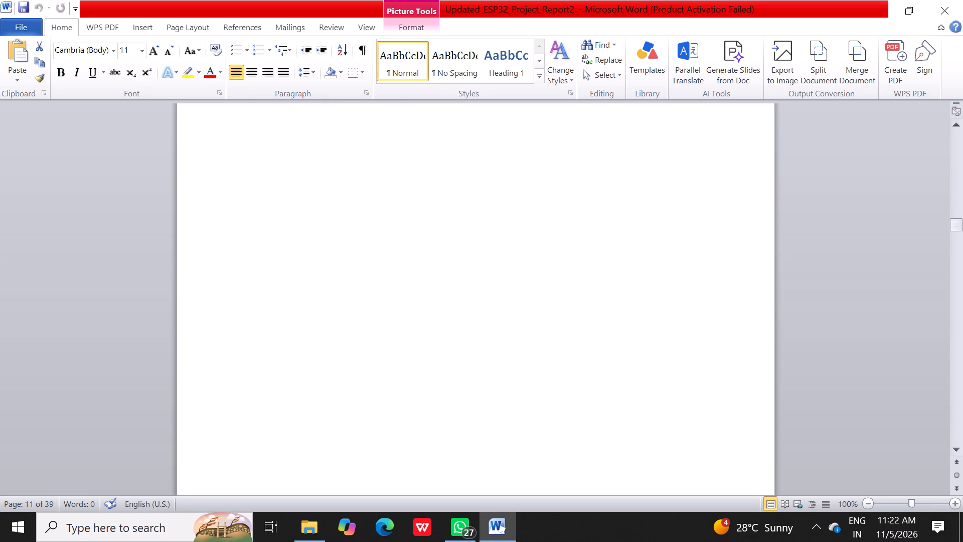
pyautogui.scroll(-20, 365, 158)
pyautogui.scroll(-9, 365, 158)
pyautogui.scroll(-14, 365, 158)
pyautogui.scroll(-18, 365, 158)
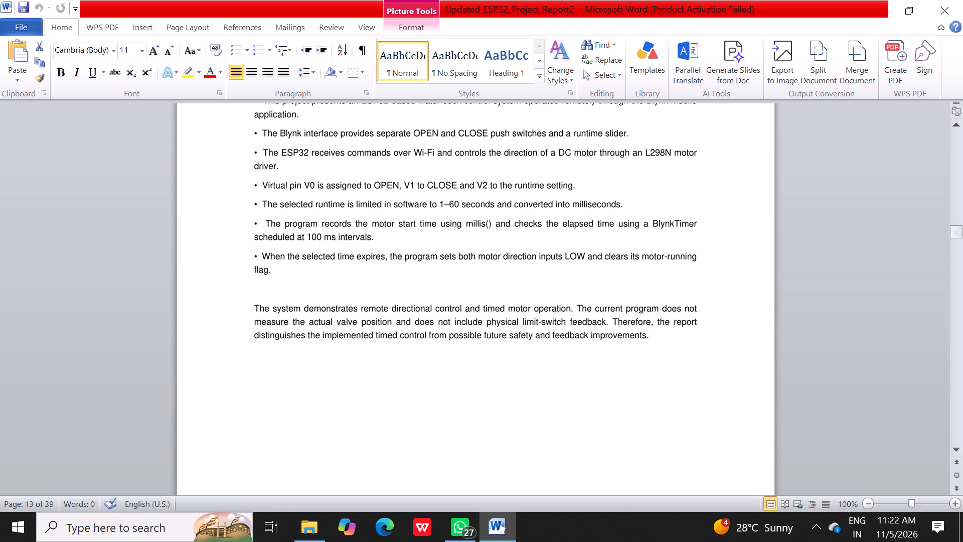
pyautogui.scroll(7, 365, 158)
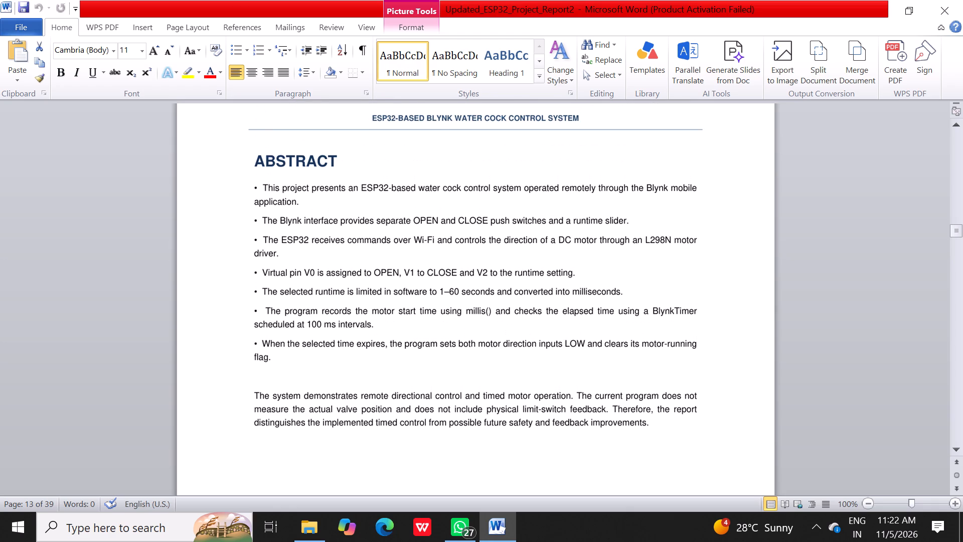
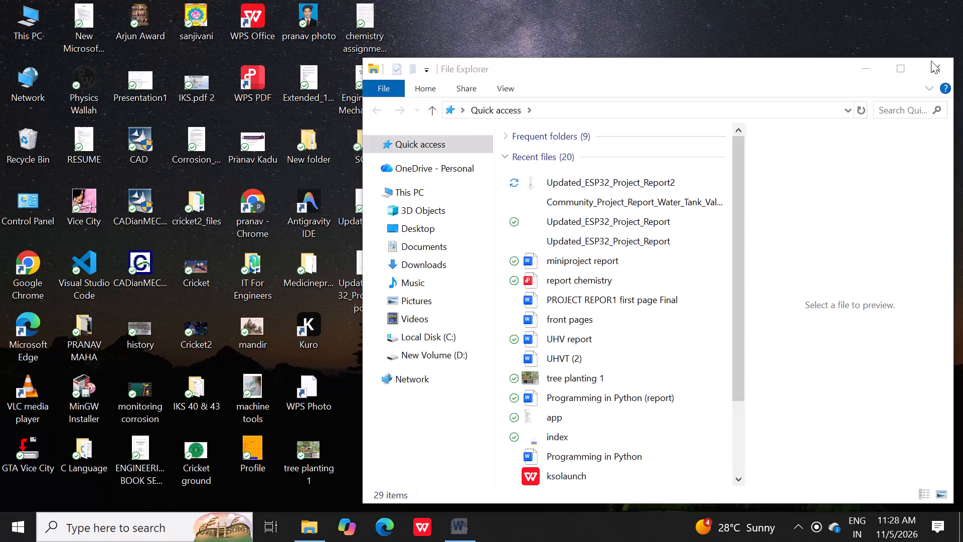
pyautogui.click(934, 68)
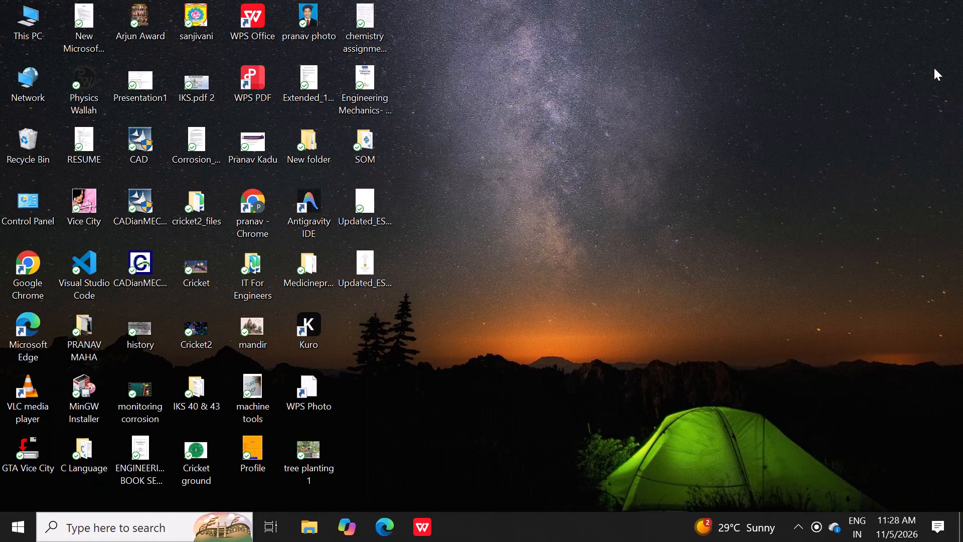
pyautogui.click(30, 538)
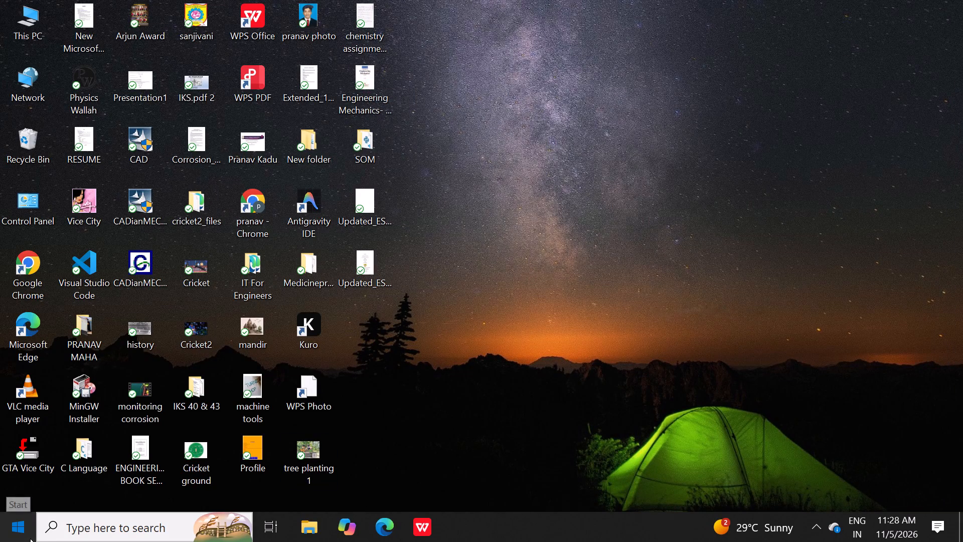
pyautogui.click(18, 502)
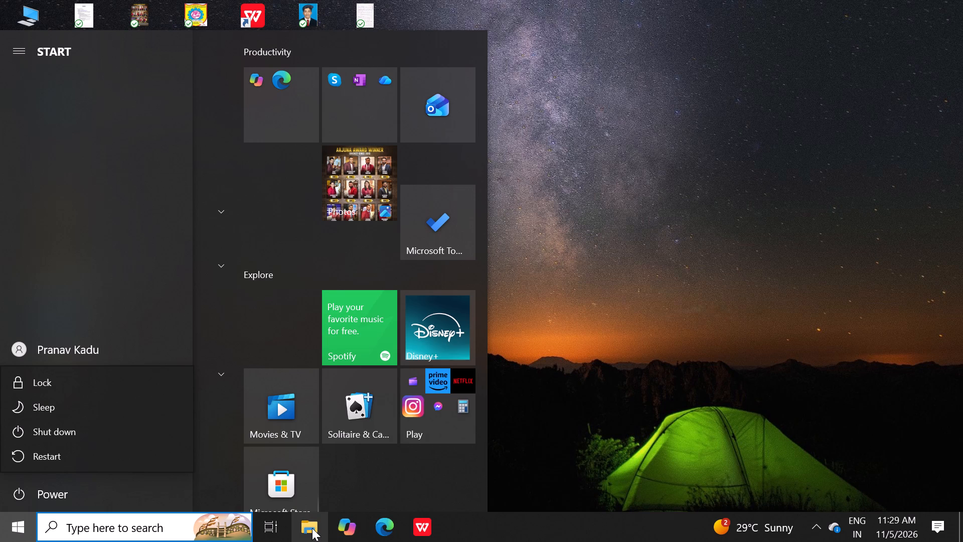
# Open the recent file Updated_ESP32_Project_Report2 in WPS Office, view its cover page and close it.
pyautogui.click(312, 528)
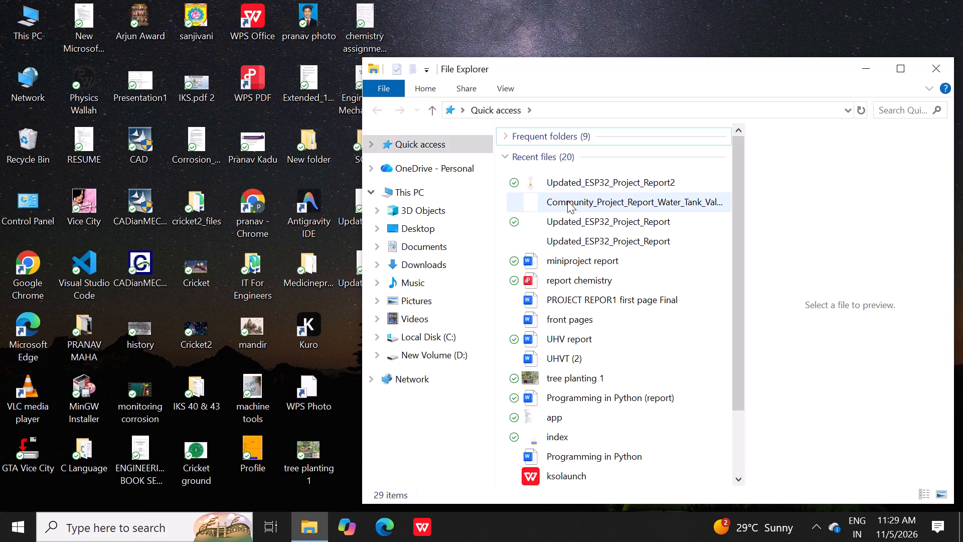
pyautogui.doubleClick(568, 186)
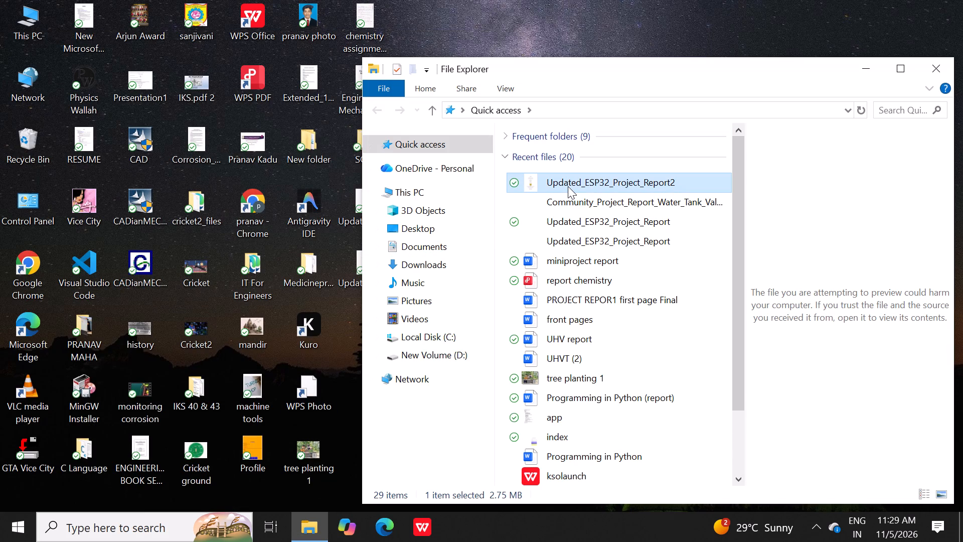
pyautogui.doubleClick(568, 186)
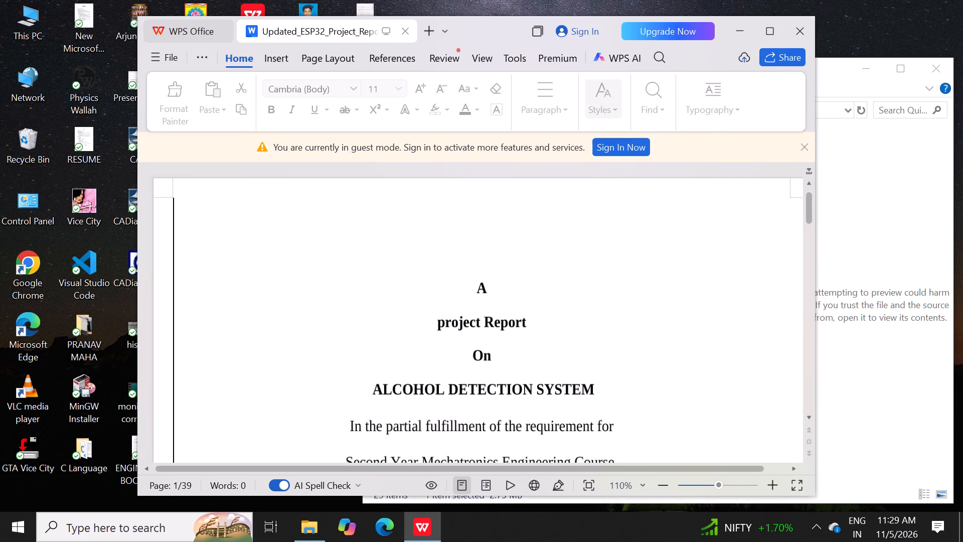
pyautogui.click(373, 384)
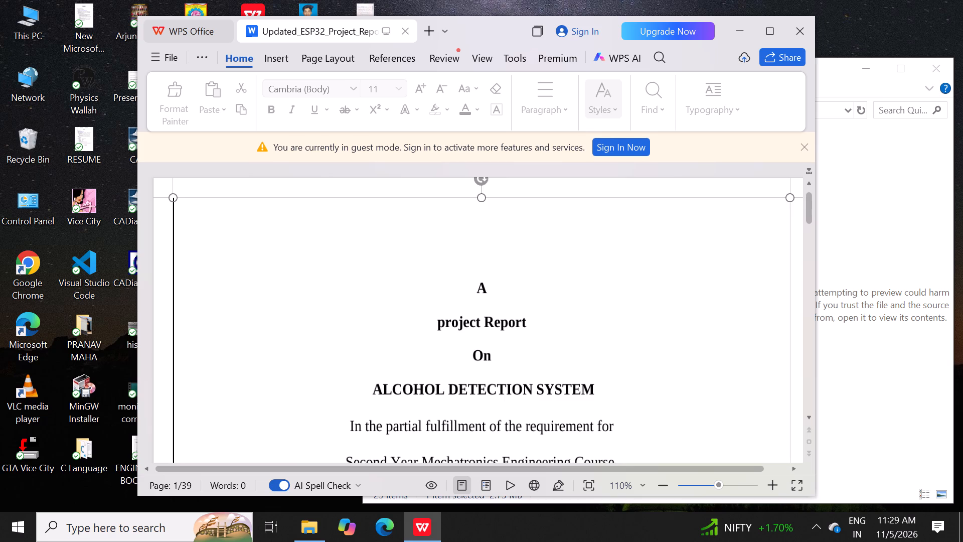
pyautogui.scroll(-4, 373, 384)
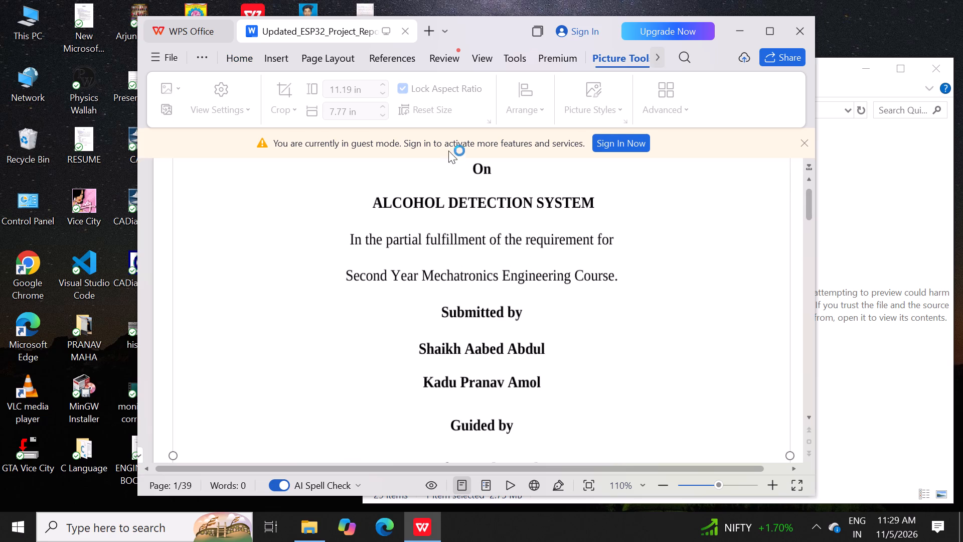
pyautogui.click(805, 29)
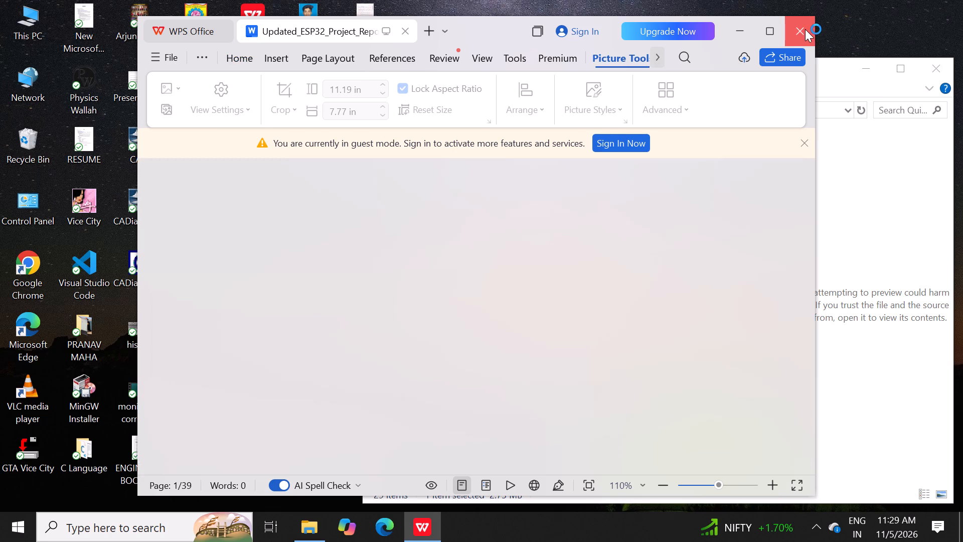
# Open the recent file Updated_ESP32_Project_Report2 in Microsoft Word and dismiss the activation wizard.
pyautogui.rightClick(606, 186)
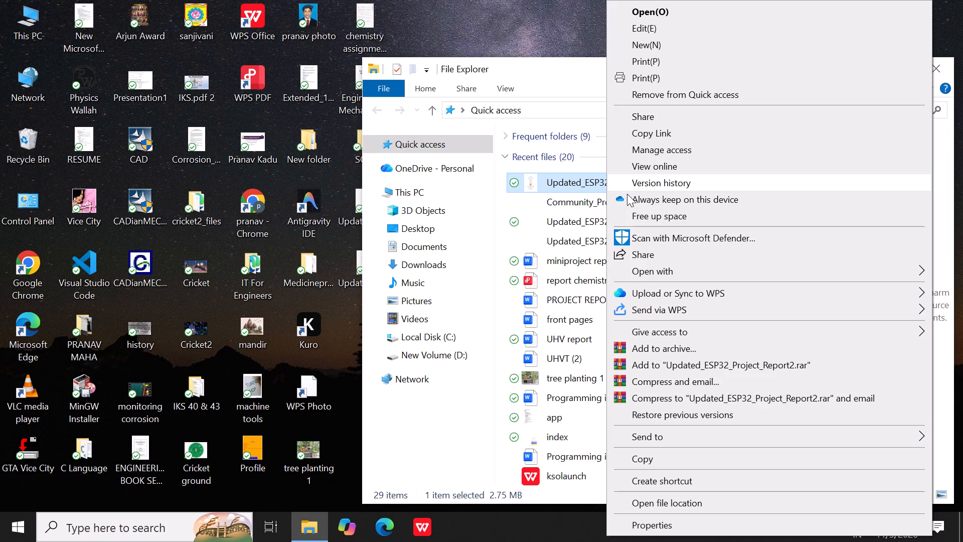
pyautogui.click(637, 272)
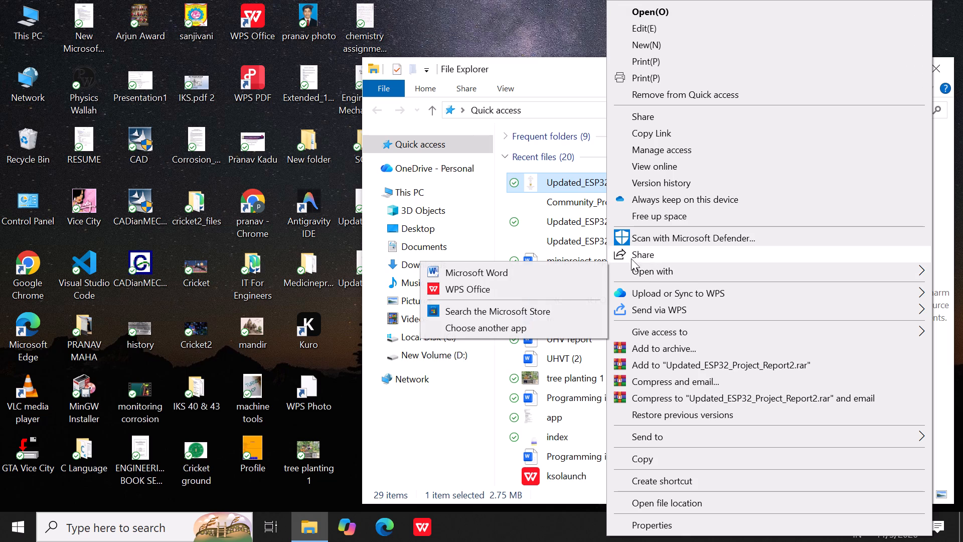
pyautogui.click(637, 279)
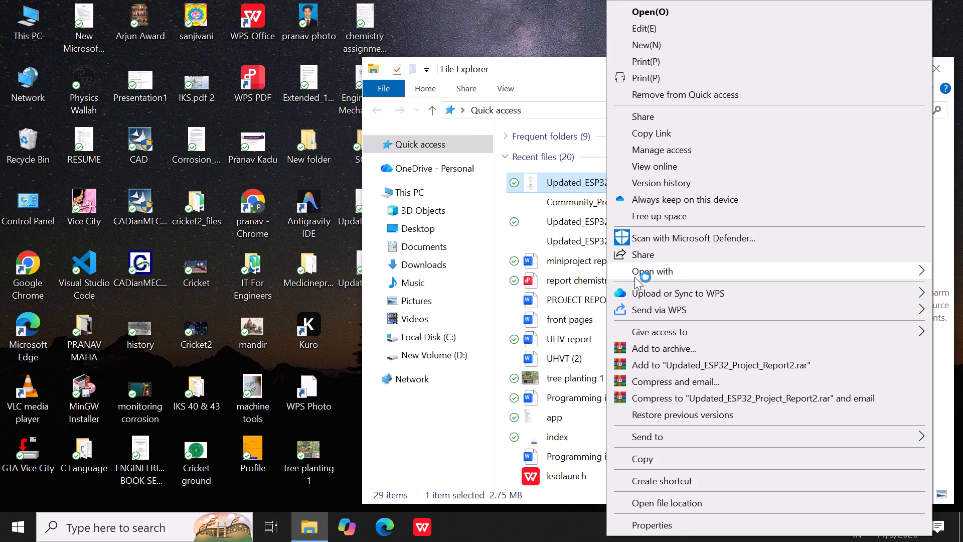
pyautogui.click(634, 277)
pyautogui.click(583, 277)
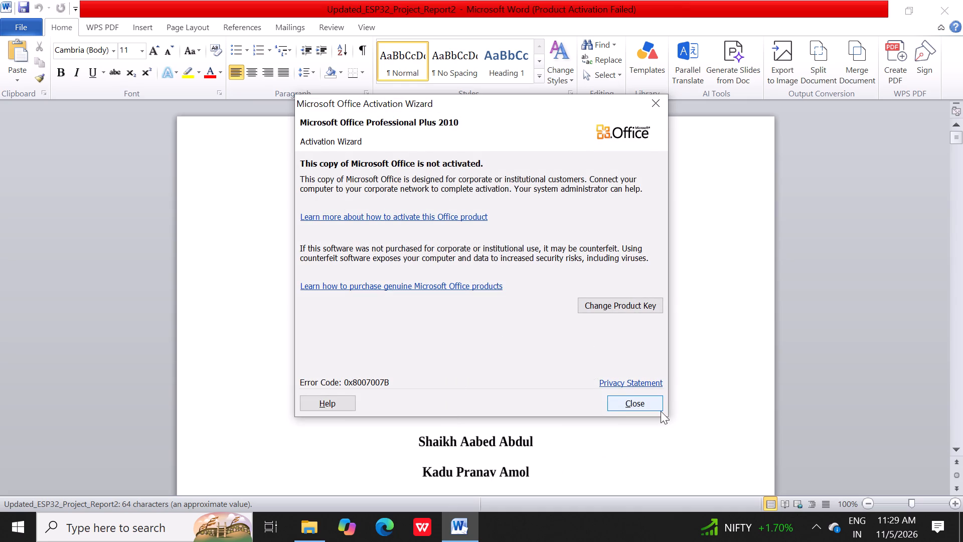
pyautogui.click(659, 409)
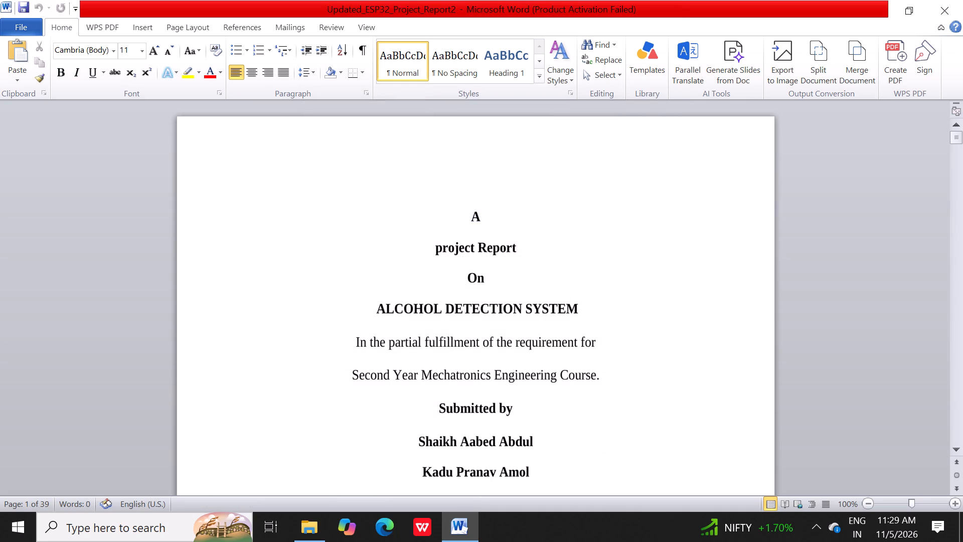
# Examine the report's cover page, from the project title and submission details through the college logo to the academic year.
pyautogui.scroll(-5, 322, 184)
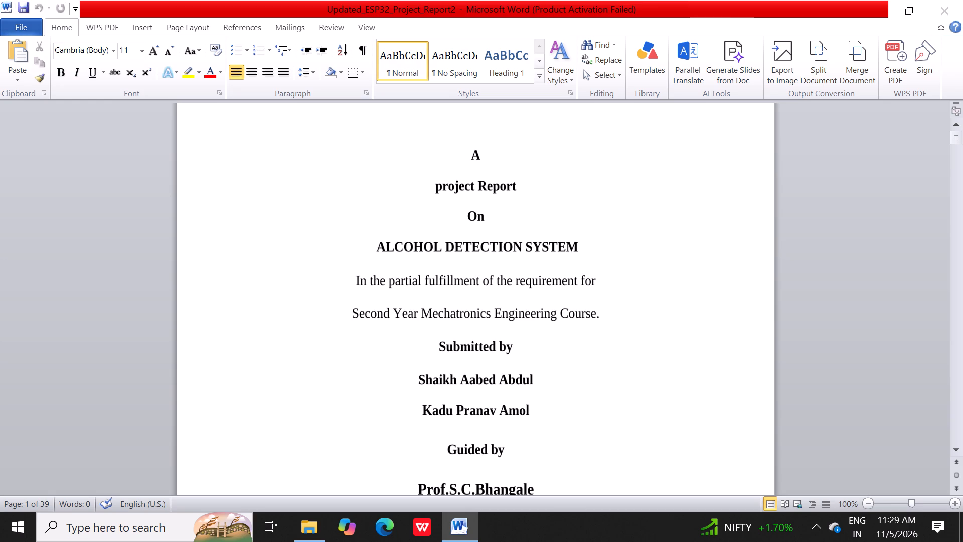
pyautogui.click(377, 244)
pyautogui.scroll(9, 375, 250)
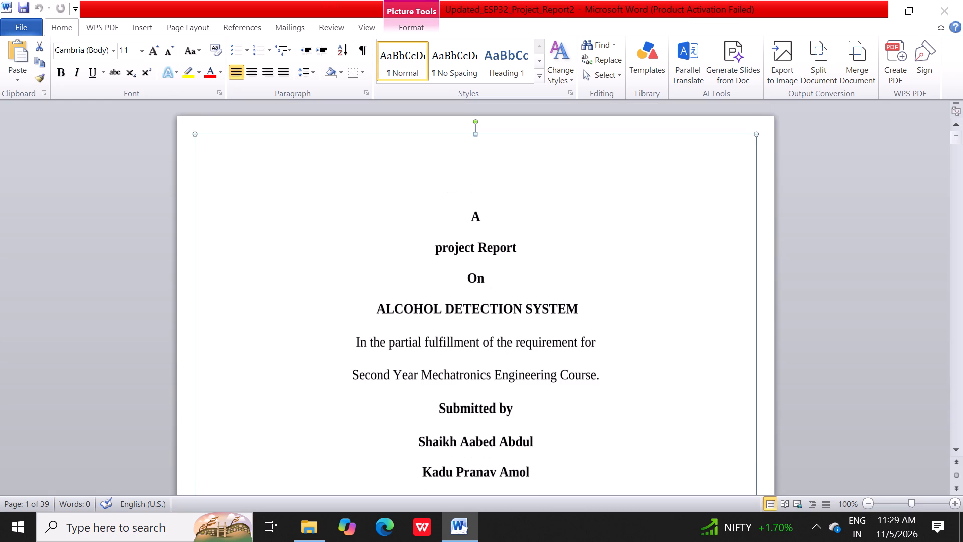
pyautogui.scroll(-4, 375, 250)
pyautogui.scroll(2, 375, 250)
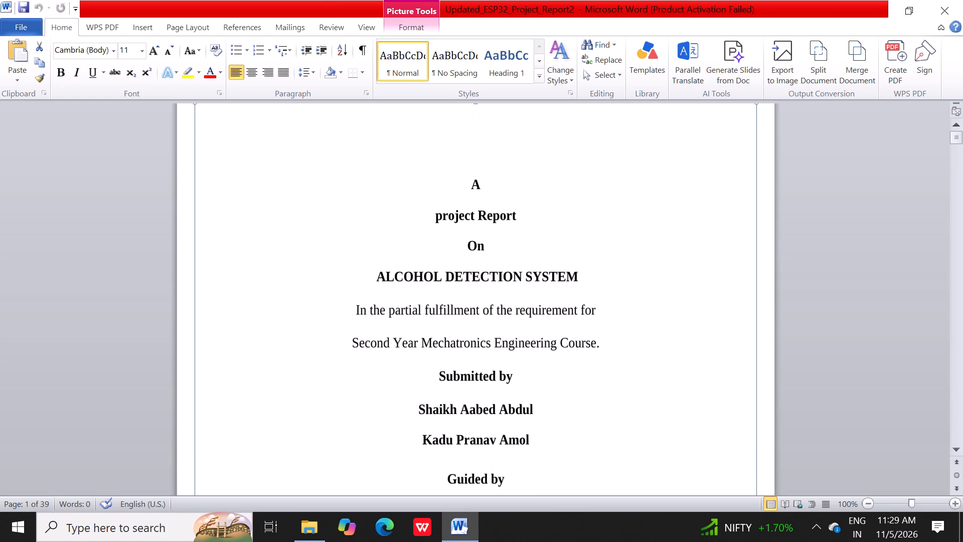
pyautogui.click(377, 270)
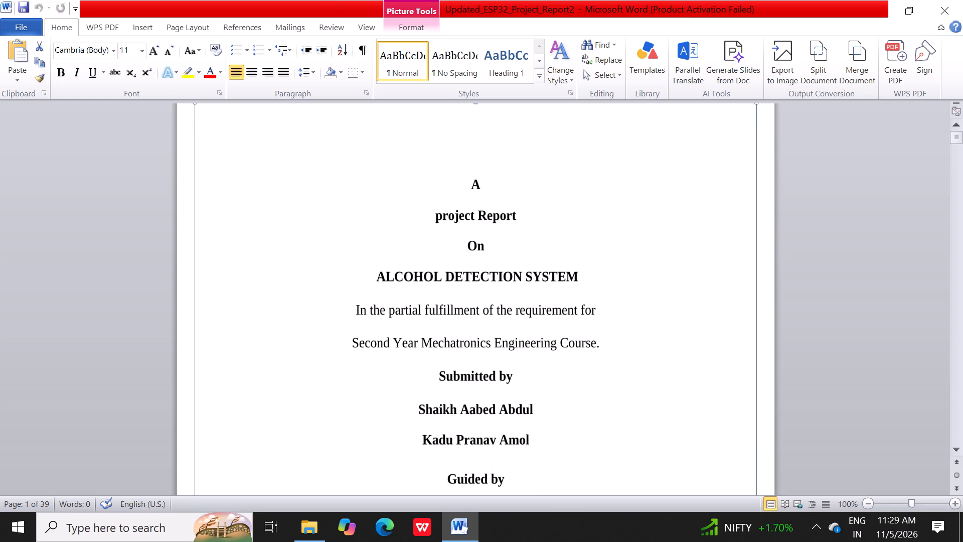
pyautogui.click(378, 276)
pyautogui.scroll(-11, 378, 276)
pyautogui.scroll(-16, 378, 276)
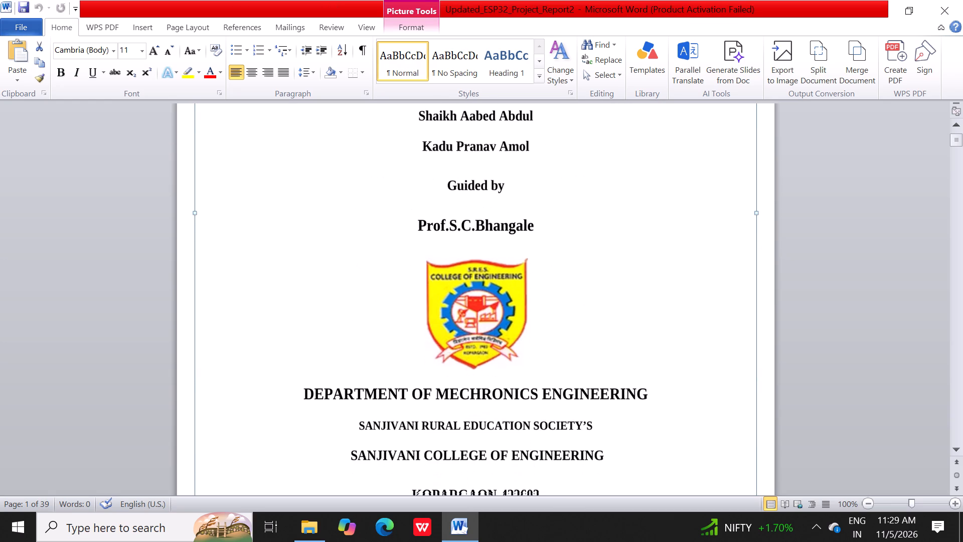
pyautogui.scroll(-9, 378, 276)
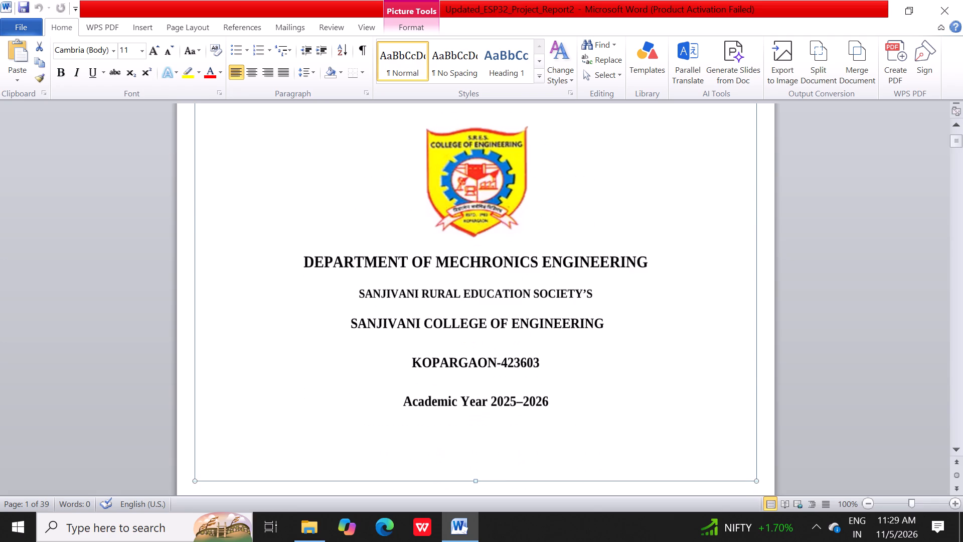
pyautogui.scroll(-11, 378, 276)
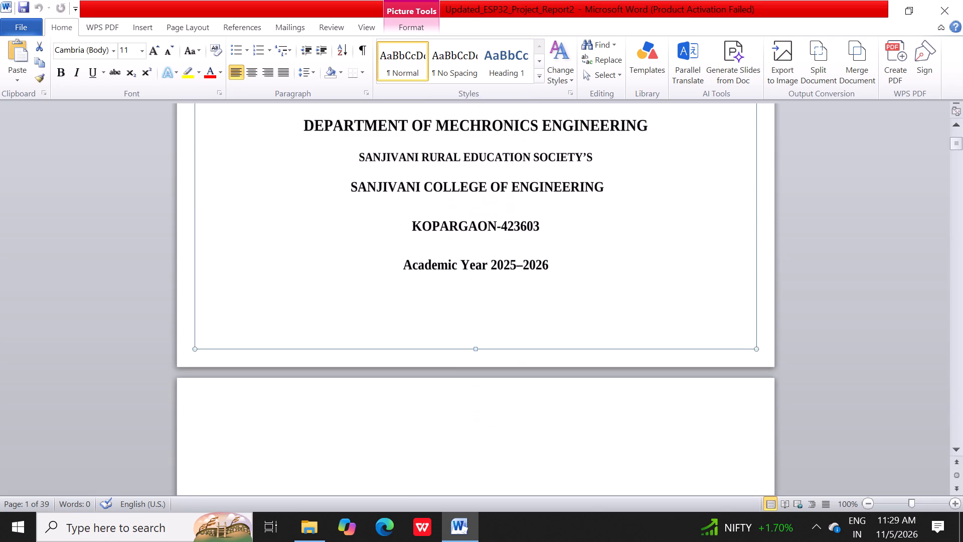
pyautogui.scroll(11, 378, 276)
pyautogui.scroll(20, 378, 276)
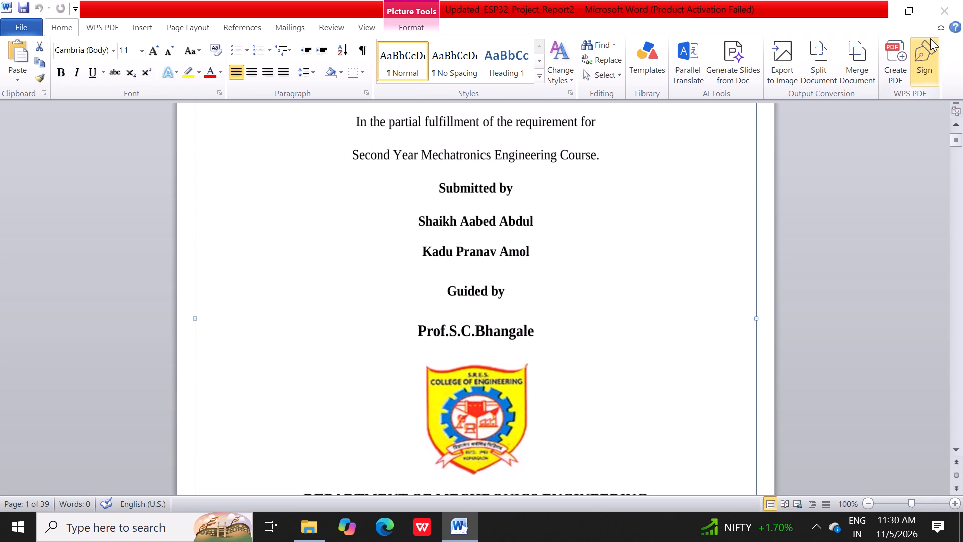
# Close the report in Word and the File Explorer window.
pyautogui.click(934, 17)
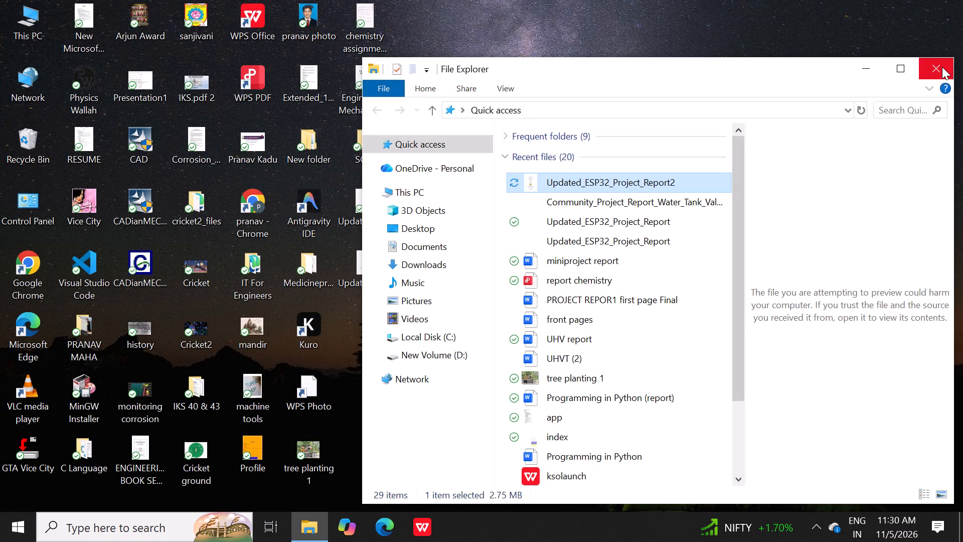
pyautogui.click(942, 67)
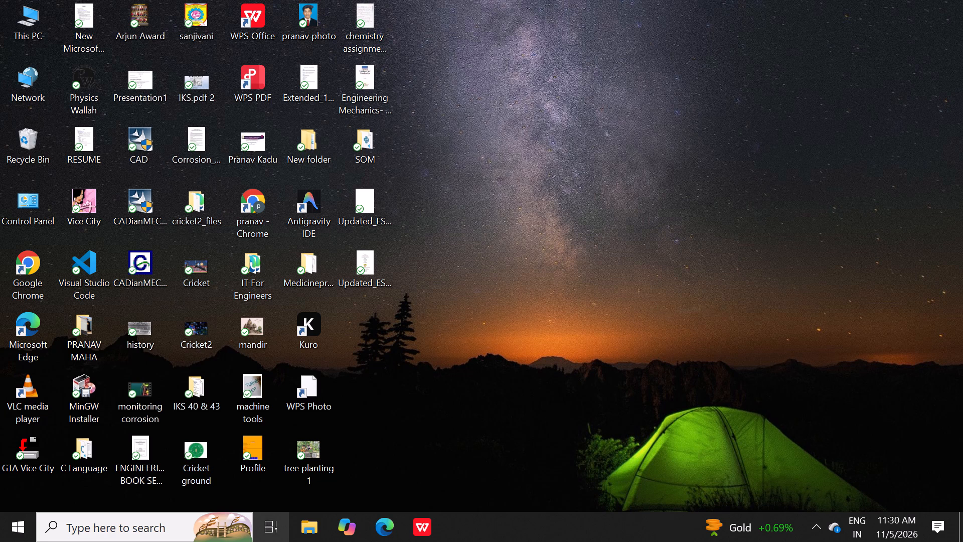
# Shut down the computer.
pyautogui.click(22, 524)
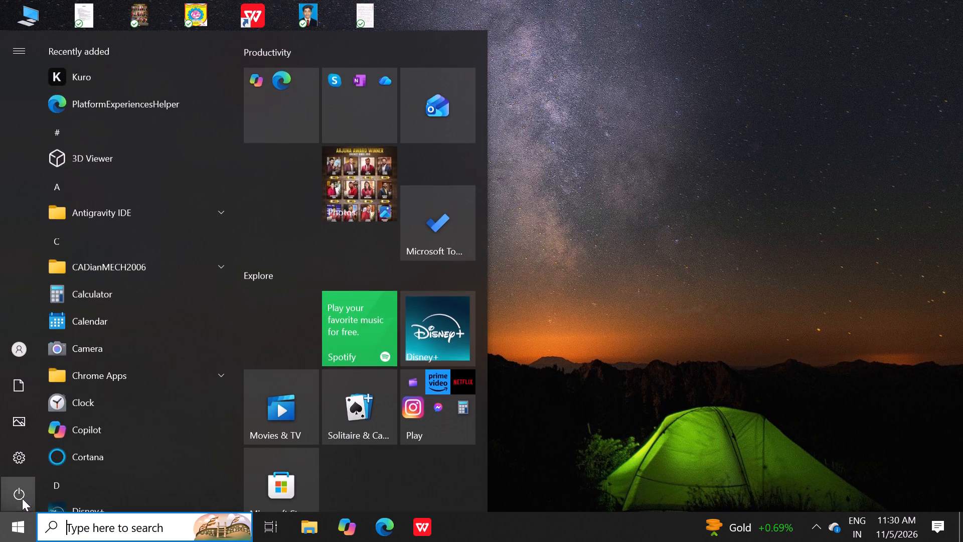
pyautogui.click(19, 485)
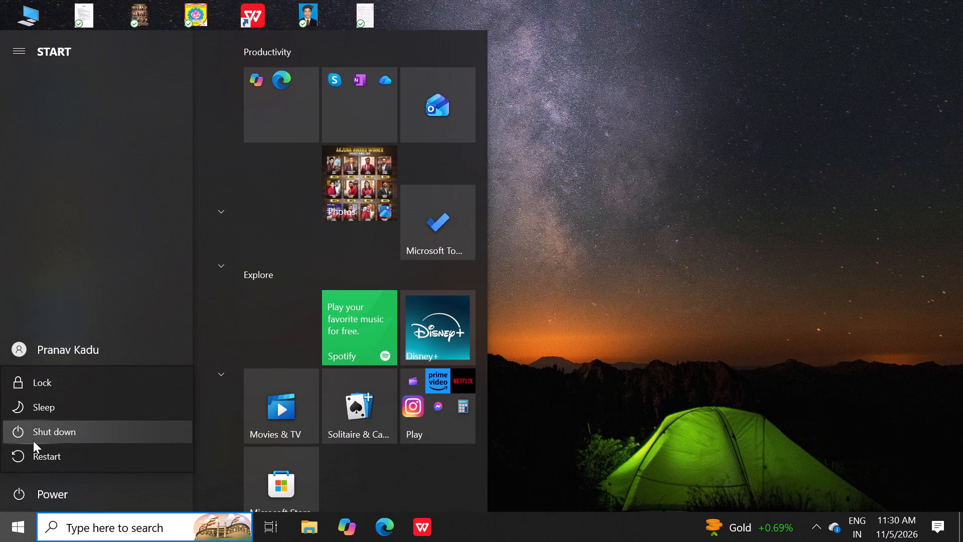
pyautogui.click(33, 441)
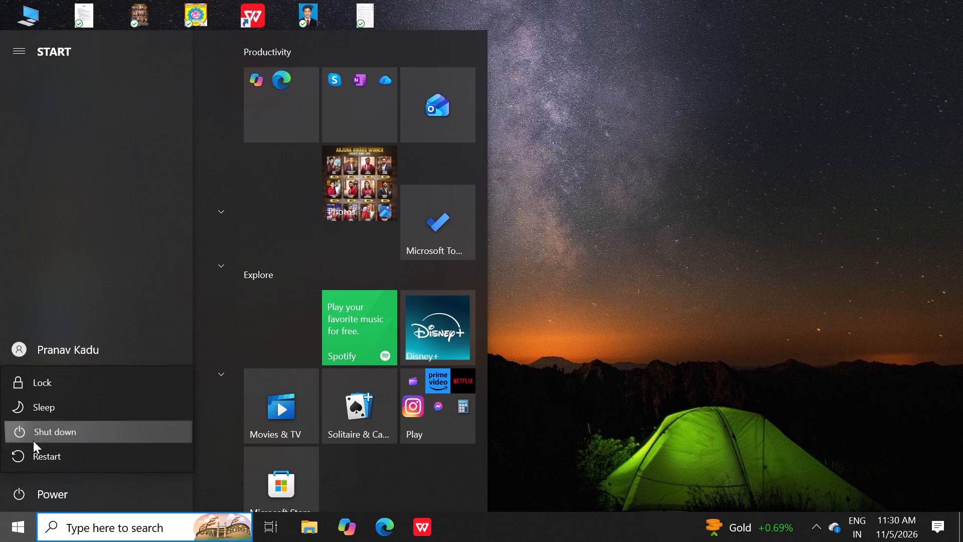